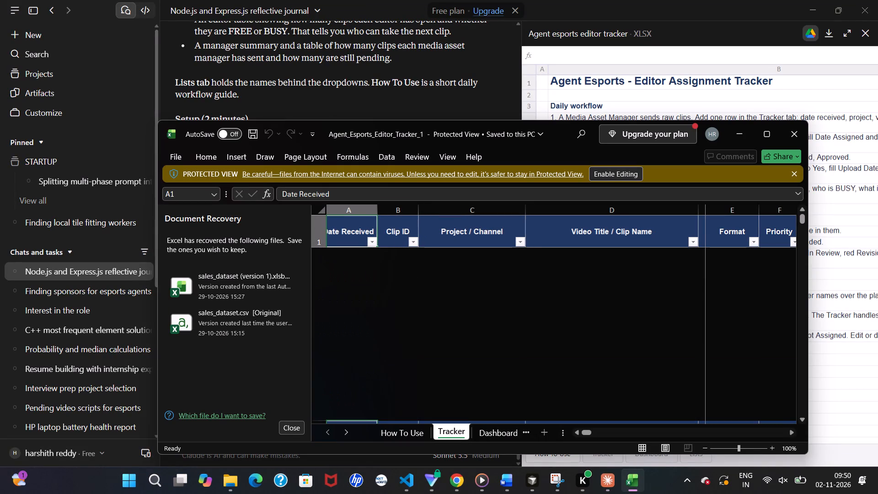
Enable editing of the downloaded Agent_Esports_Editor_Tracker_1 workbook and maximize its window.
{"action": "scroll", "coordinate": [500, 295], "scroll_direction": "down", "scroll_amount": 5}
{"action": "left_click", "coordinate": [620, 174]}
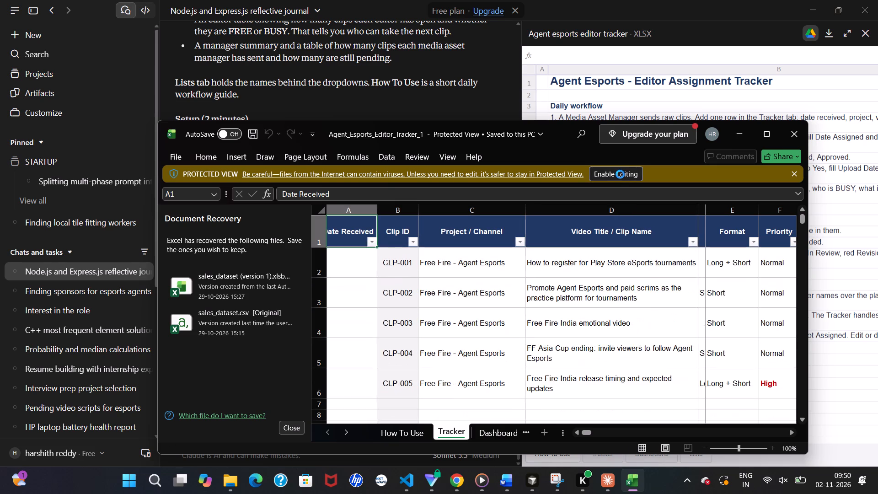
{"action": "left_click", "coordinate": [717, 117]}
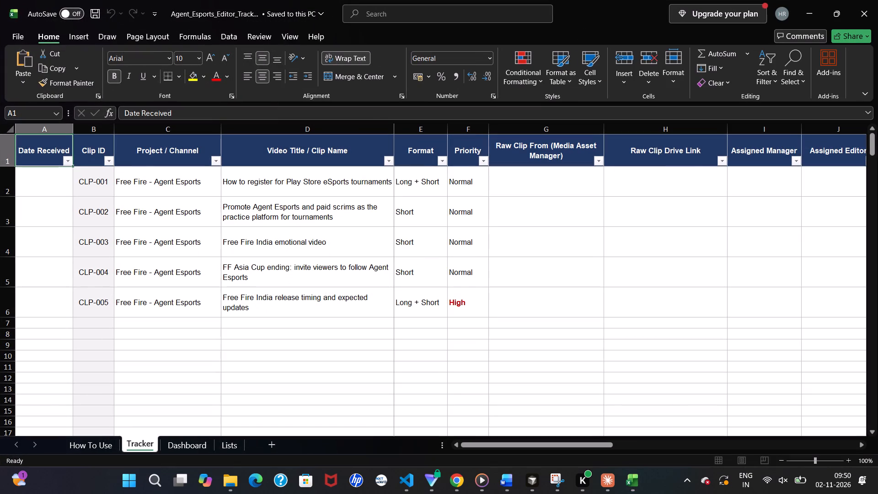
Look across the Tracker sheet's columns, from the assignment and deadline fields through to Notes.
{"action": "scroll", "coordinate": [578, 279], "scroll_direction": "left", "scroll_amount": 8}
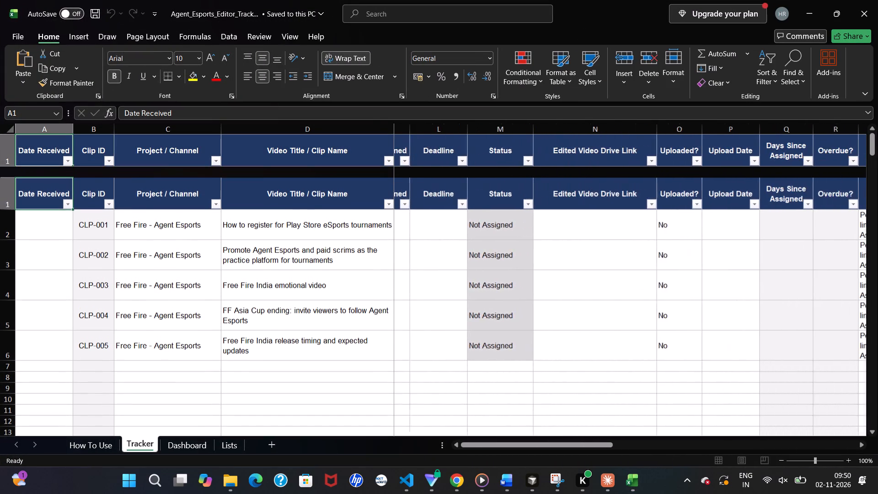
{"action": "scroll", "coordinate": [578, 279], "scroll_direction": "left", "scroll_amount": 4}
{"action": "scroll", "coordinate": [578, 279], "scroll_direction": "right", "scroll_amount": 8}
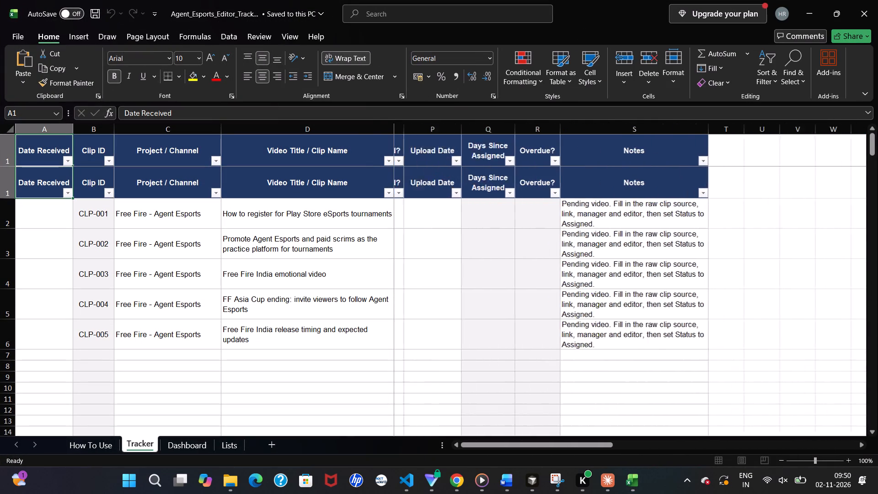
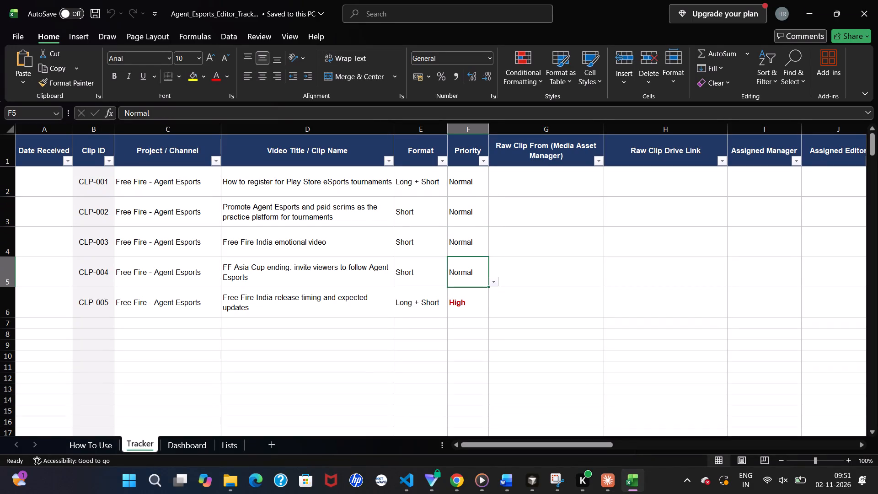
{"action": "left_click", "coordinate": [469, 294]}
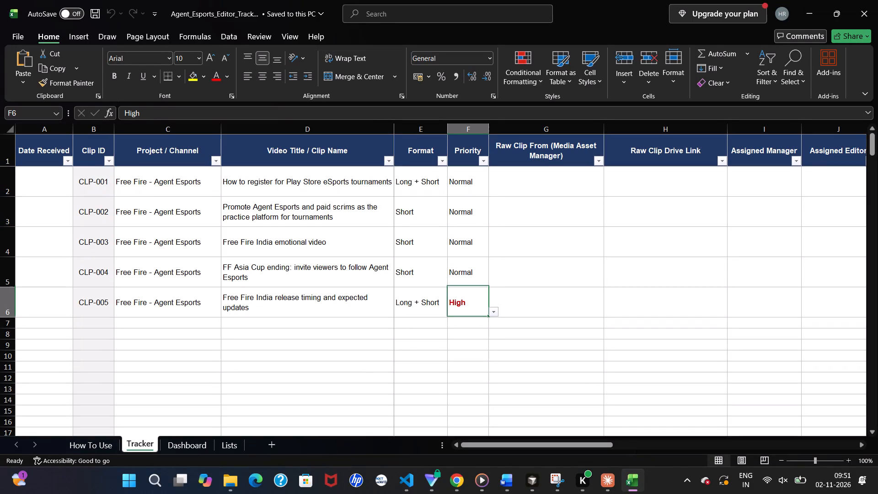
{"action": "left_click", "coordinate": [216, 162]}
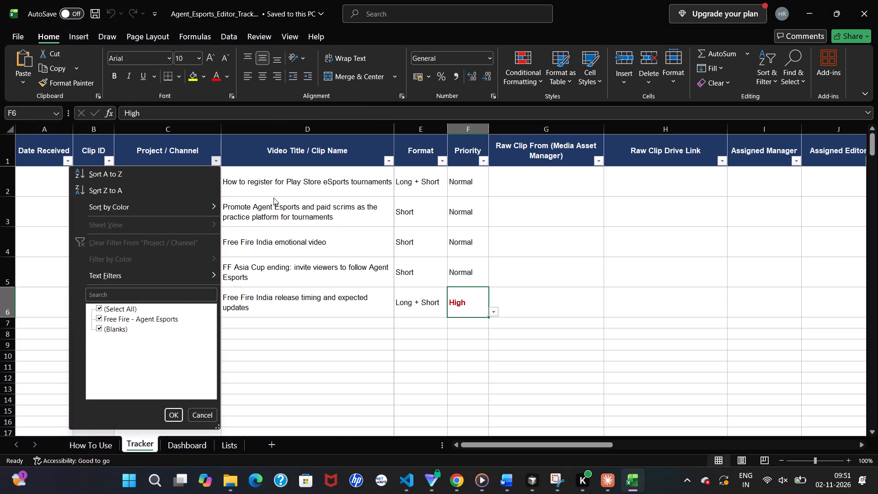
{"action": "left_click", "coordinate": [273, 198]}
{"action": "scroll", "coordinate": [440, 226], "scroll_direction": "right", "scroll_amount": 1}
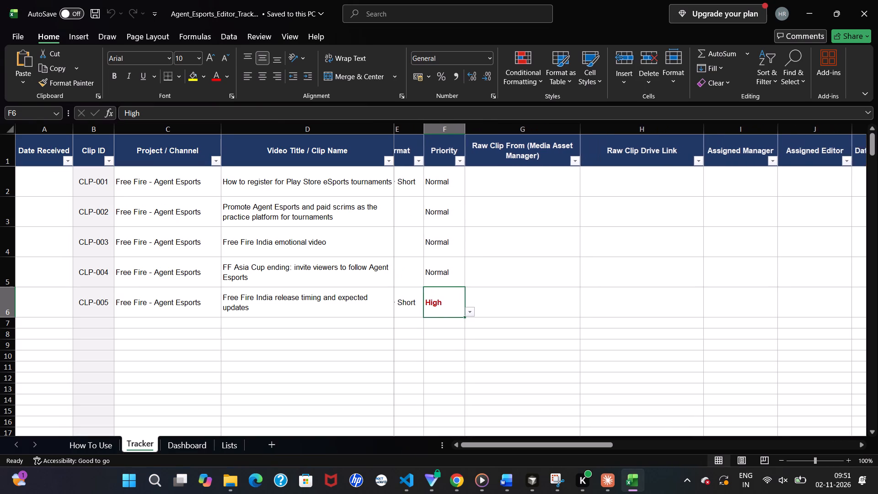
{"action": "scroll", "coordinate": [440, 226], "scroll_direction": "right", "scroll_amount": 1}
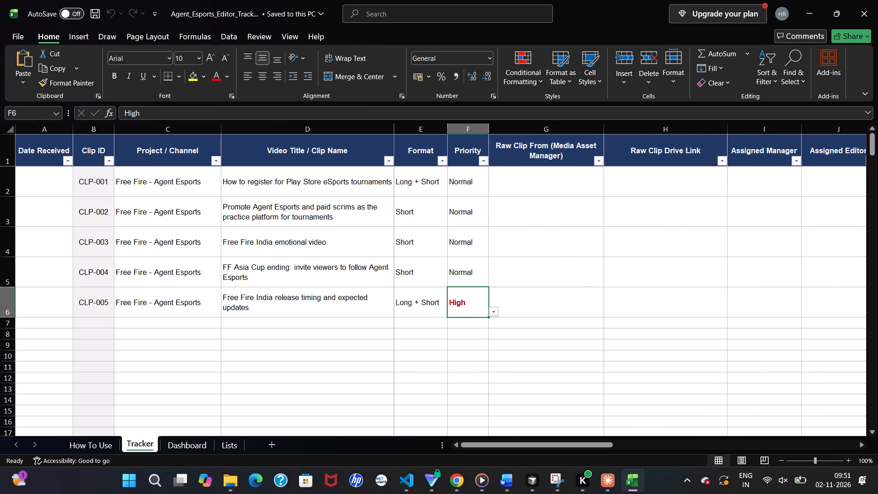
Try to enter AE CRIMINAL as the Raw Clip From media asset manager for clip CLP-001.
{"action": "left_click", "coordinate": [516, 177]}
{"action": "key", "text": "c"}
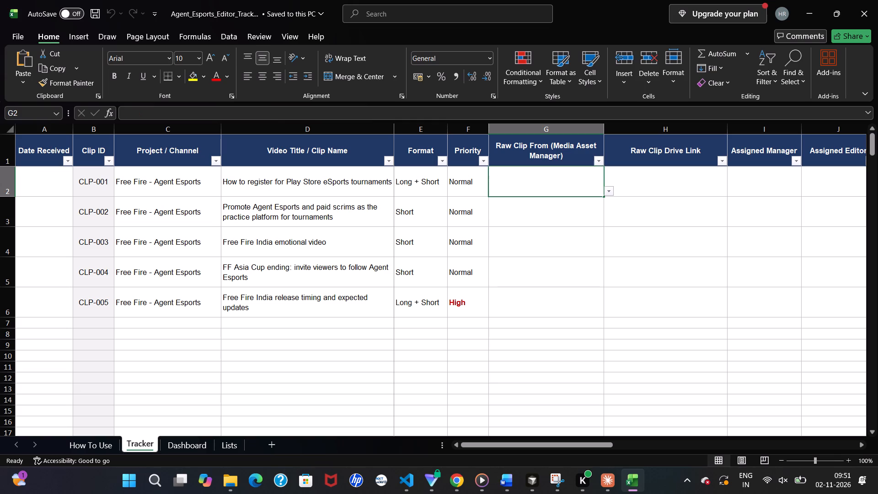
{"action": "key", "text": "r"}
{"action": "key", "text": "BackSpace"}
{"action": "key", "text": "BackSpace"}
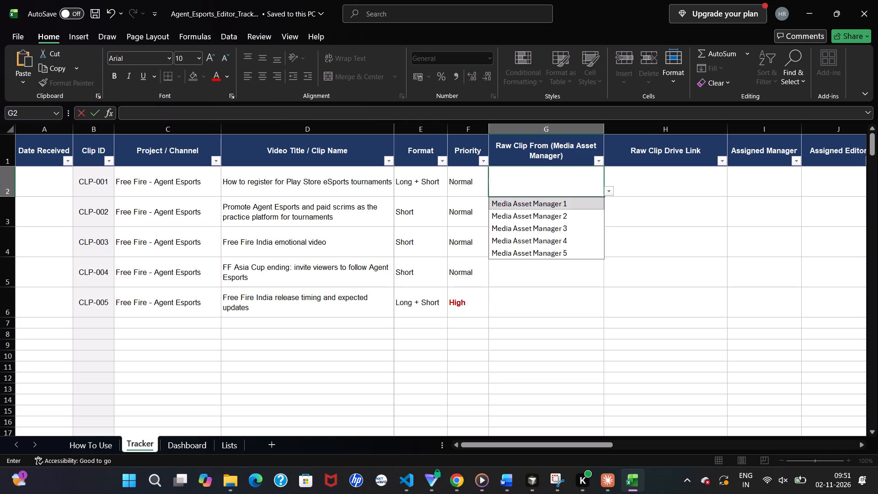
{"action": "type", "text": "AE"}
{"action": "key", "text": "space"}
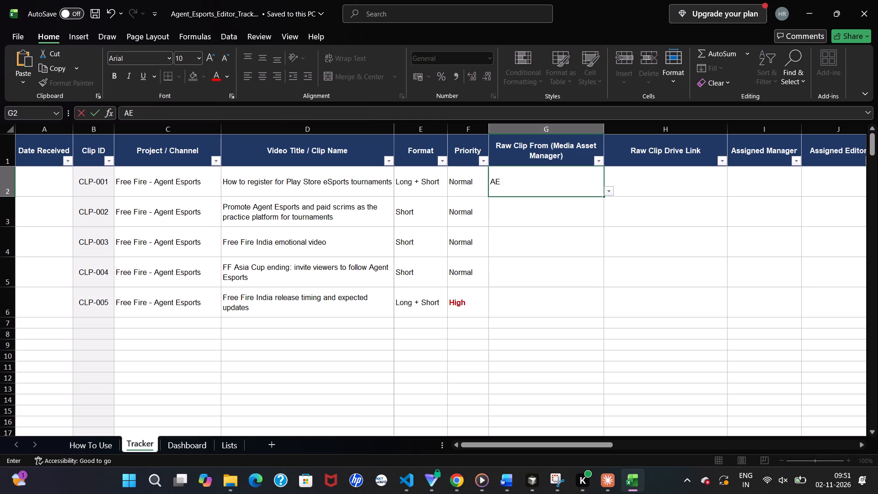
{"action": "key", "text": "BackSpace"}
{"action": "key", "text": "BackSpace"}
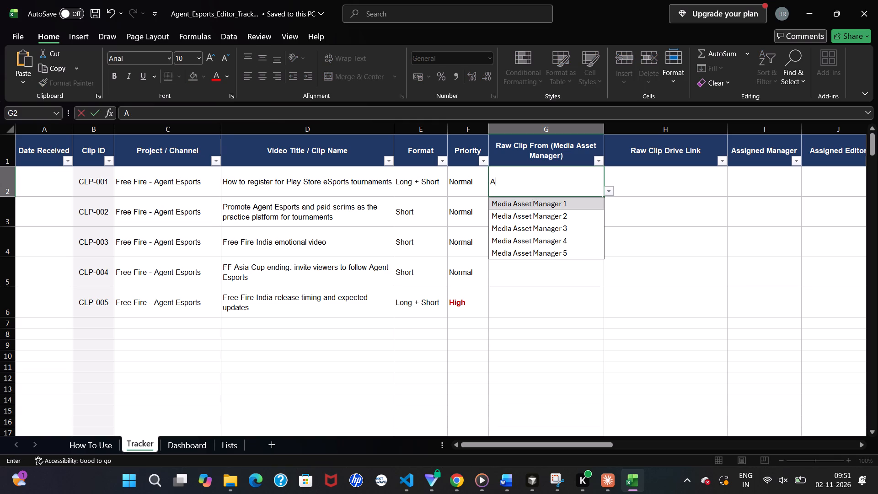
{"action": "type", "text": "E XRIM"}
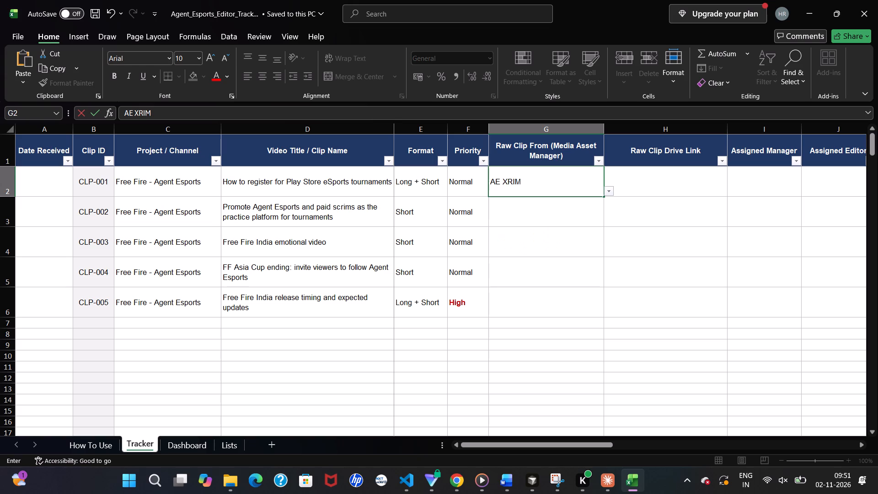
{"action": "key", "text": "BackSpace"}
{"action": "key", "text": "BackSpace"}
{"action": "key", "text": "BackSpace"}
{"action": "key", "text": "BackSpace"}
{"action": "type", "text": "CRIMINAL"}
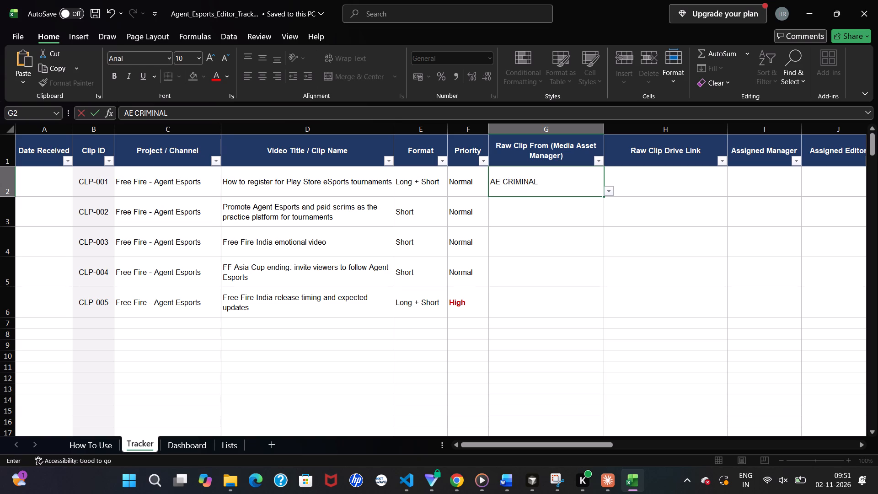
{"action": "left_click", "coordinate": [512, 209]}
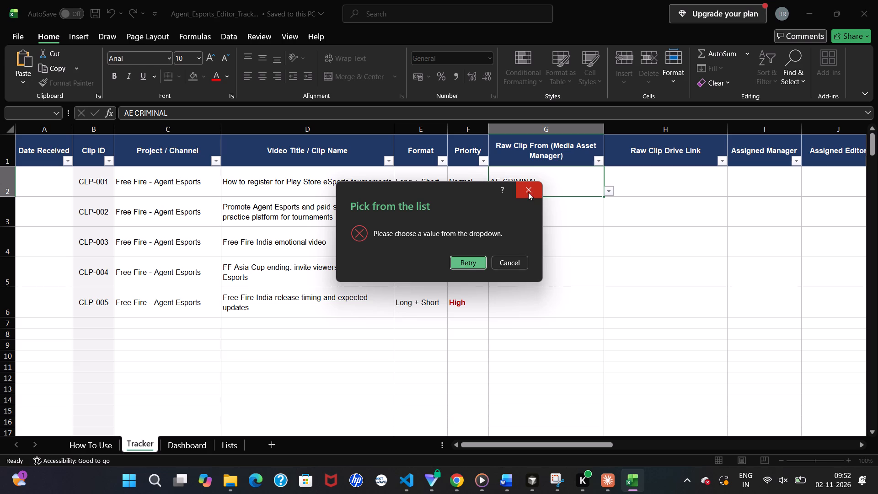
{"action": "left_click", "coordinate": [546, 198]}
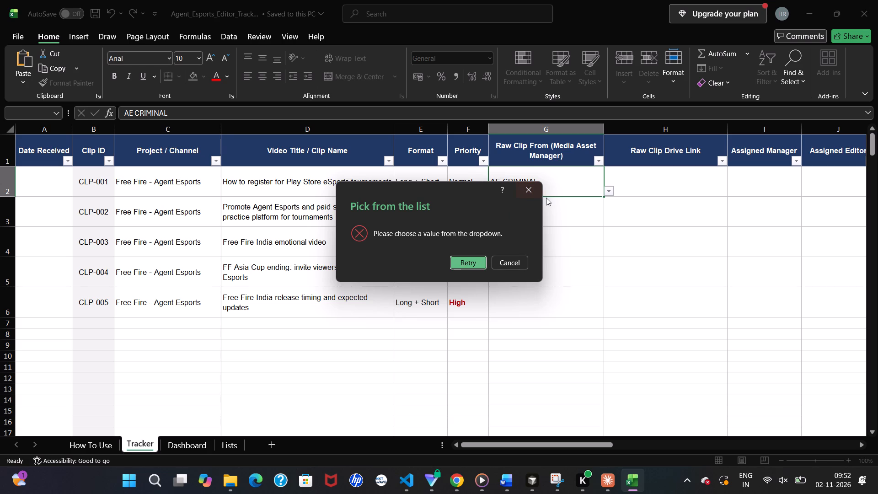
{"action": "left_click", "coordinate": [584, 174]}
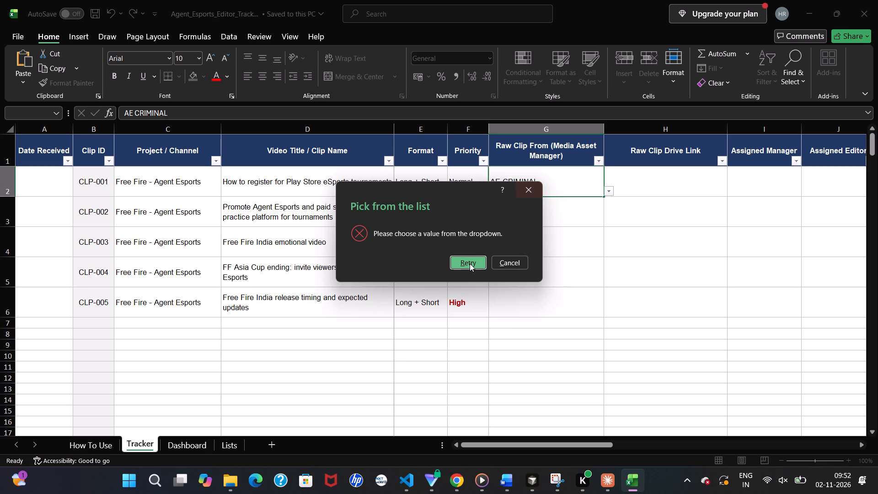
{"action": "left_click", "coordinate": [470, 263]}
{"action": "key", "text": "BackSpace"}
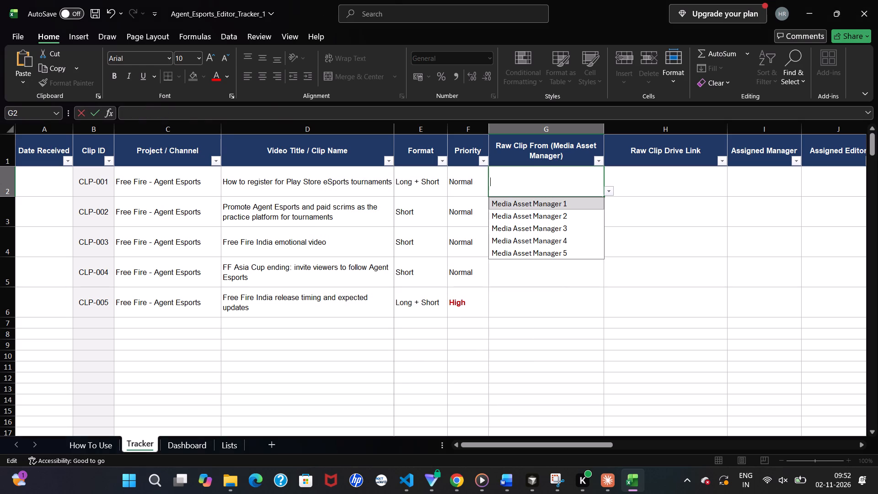
Set Raw Clip From (Media Asset Manager) to Media Asset Manager 1 for clips CLP-001 through CLP-005.
{"action": "left_click", "coordinate": [543, 203]}
{"action": "left_click_drag", "start_coordinate": [543, 203], "coordinate": [528, 215]}
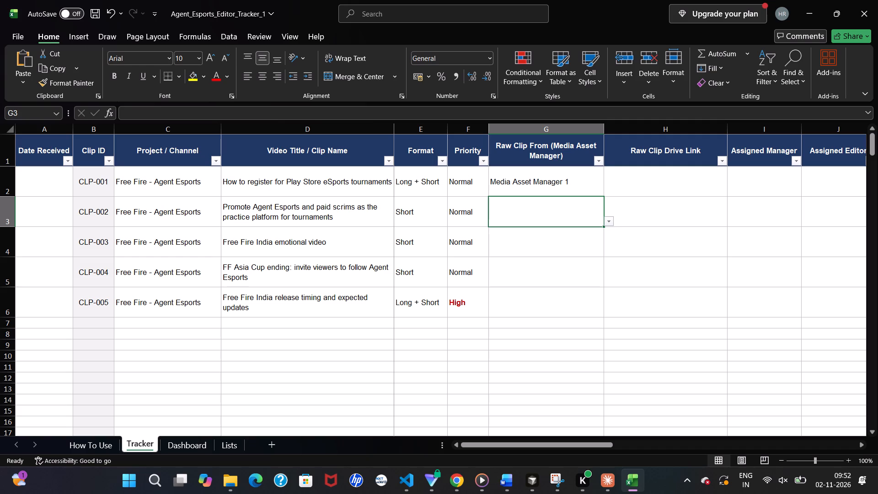
{"action": "left_click", "coordinate": [528, 215]}
{"action": "key", "text": "m"}
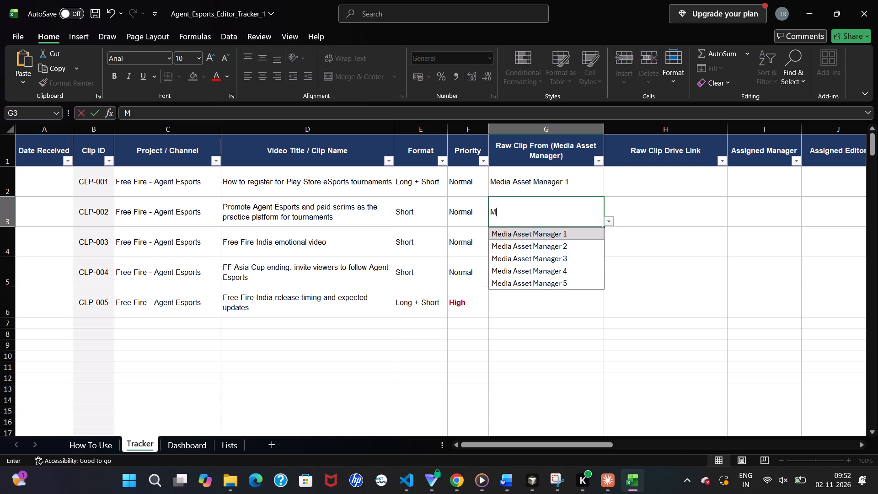
{"action": "left_click", "coordinate": [531, 233]}
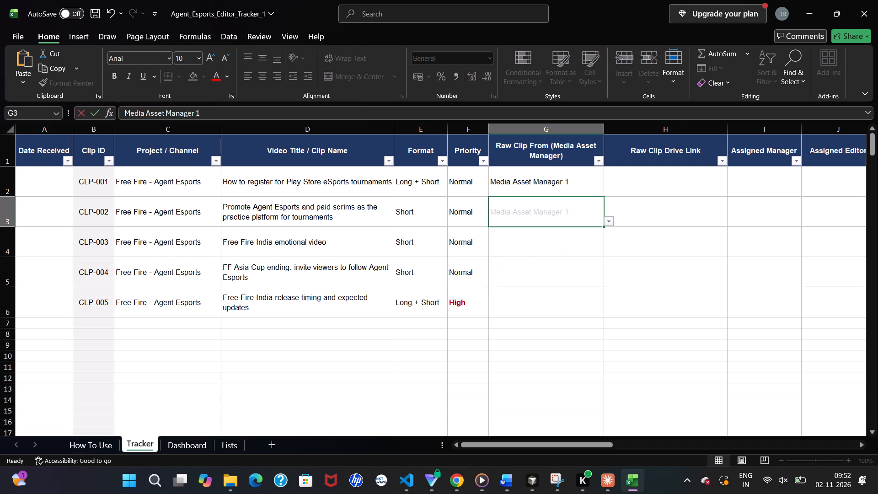
{"action": "left_click", "coordinate": [533, 238]}
{"action": "right_click", "coordinate": [533, 238]}
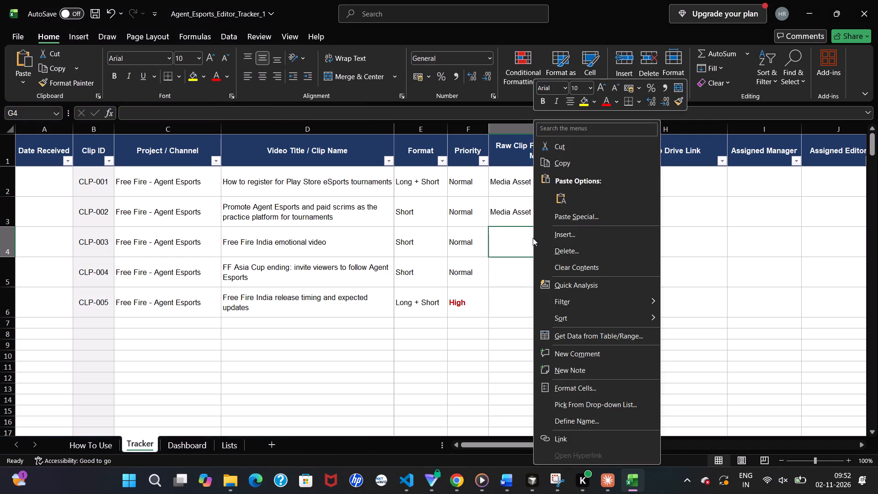
{"action": "left_click", "coordinate": [507, 237]}
{"action": "type", "text": "ME"}
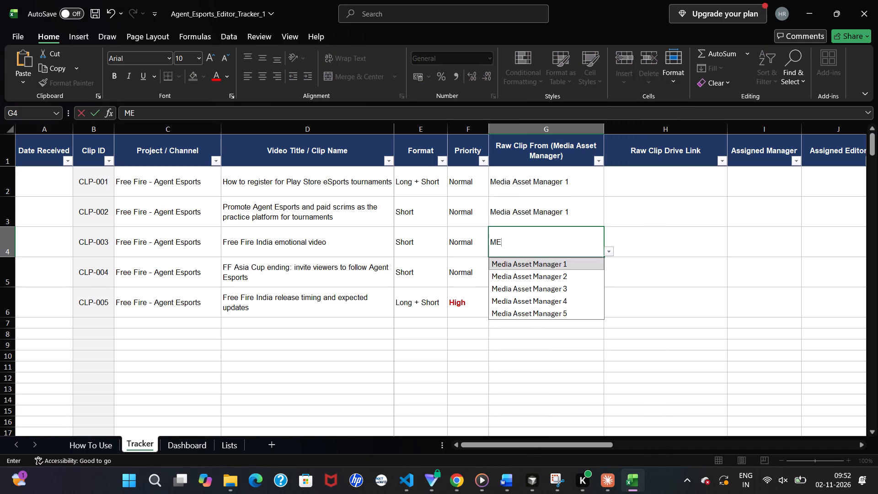
{"action": "left_click", "coordinate": [504, 264]}
{"action": "left_click", "coordinate": [508, 270]}
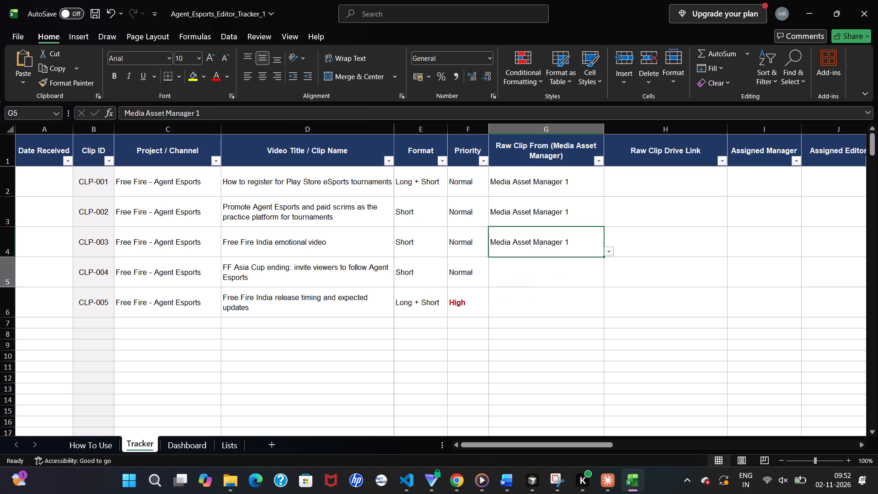
{"action": "type", "text": "ME"}
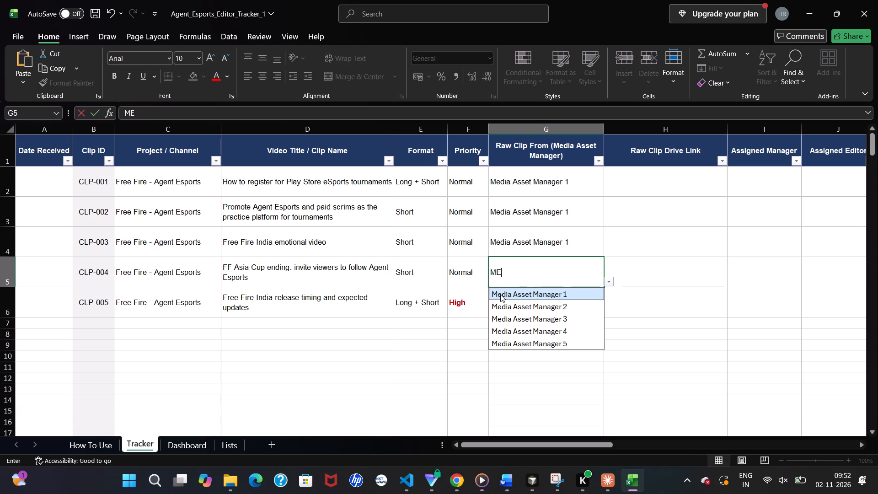
{"action": "left_click", "coordinate": [500, 294]}
{"action": "left_click", "coordinate": [497, 294]}
{"action": "type", "text": "ME"}
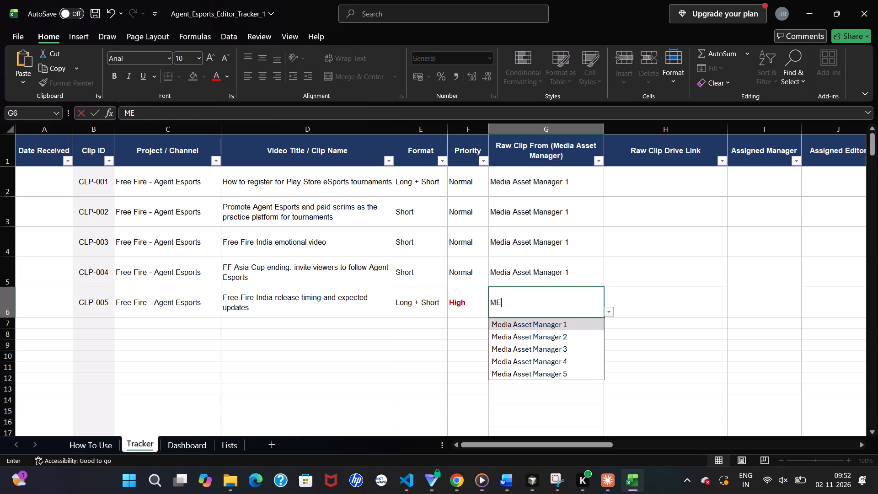
{"action": "left_click", "coordinate": [500, 326]}
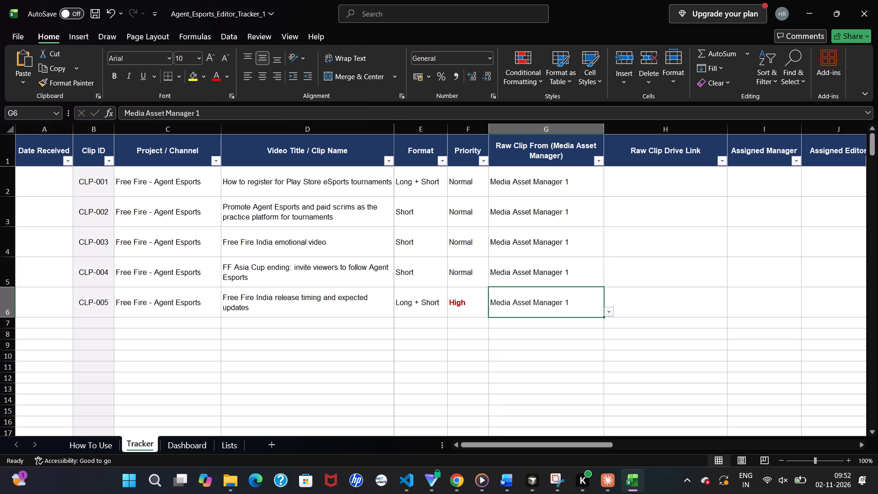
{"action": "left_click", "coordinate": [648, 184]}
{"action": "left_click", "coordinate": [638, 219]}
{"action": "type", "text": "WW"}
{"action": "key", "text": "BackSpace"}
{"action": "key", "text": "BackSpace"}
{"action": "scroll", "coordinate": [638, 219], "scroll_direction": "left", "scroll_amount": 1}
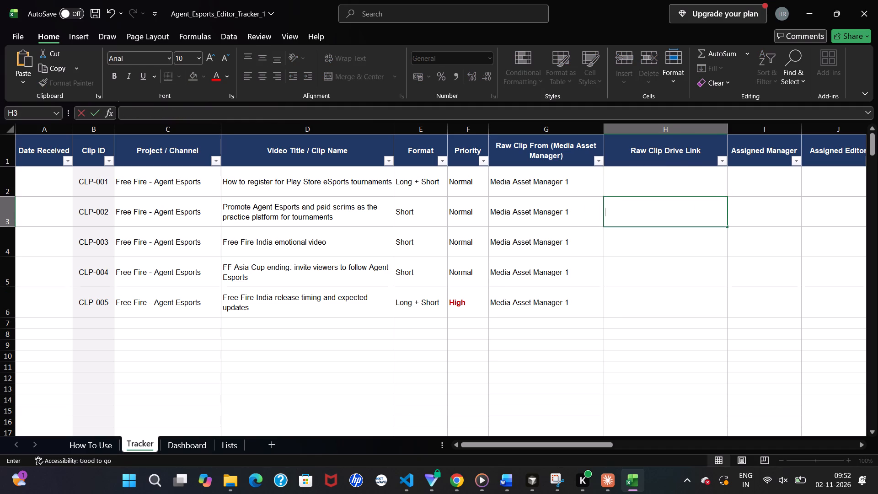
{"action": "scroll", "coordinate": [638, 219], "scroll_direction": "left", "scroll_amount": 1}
Set the Assigned Manager to Manager 1 for clips CLP-001 and CLP-002.
{"action": "left_click", "coordinate": [757, 186]}
{"action": "left_click", "coordinate": [764, 185]}
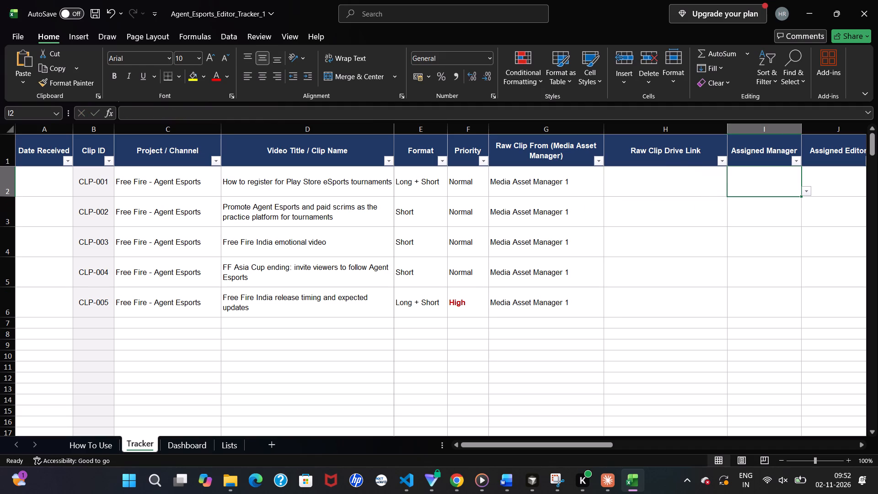
{"action": "key", "text": "a"}
{"action": "key", "text": "BackSpace"}
{"action": "key", "text": "h"}
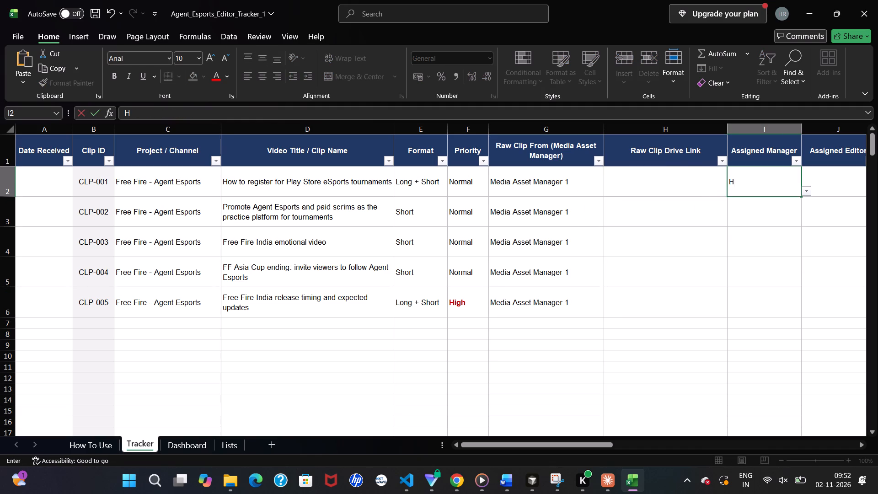
{"action": "key", "text": "BackSpace"}
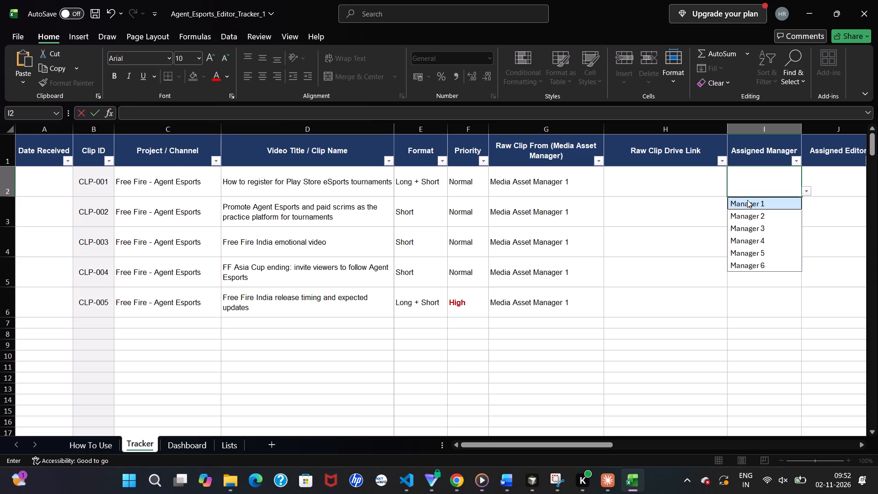
{"action": "left_click", "coordinate": [747, 200]}
{"action": "left_click", "coordinate": [744, 211]}
{"action": "left_click", "coordinate": [743, 215]}
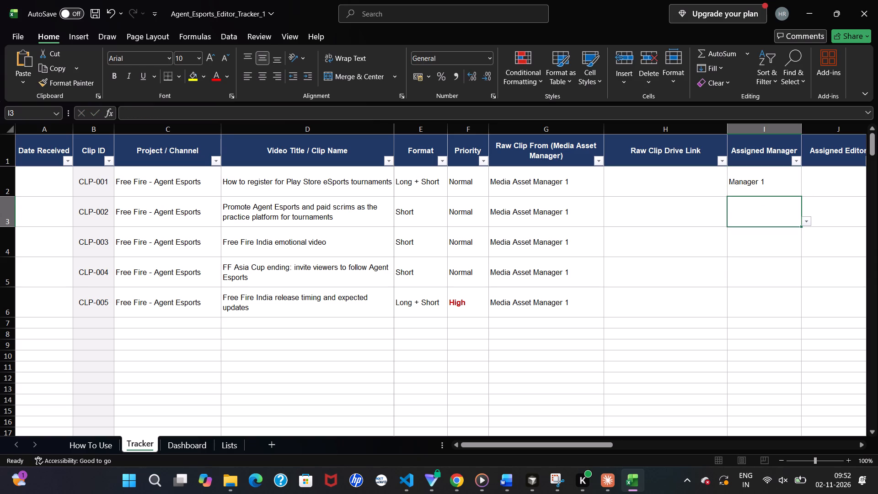
{"action": "key", "text": "a"}
{"action": "key", "text": "BackSpace"}
{"action": "type", "text": "MA"}
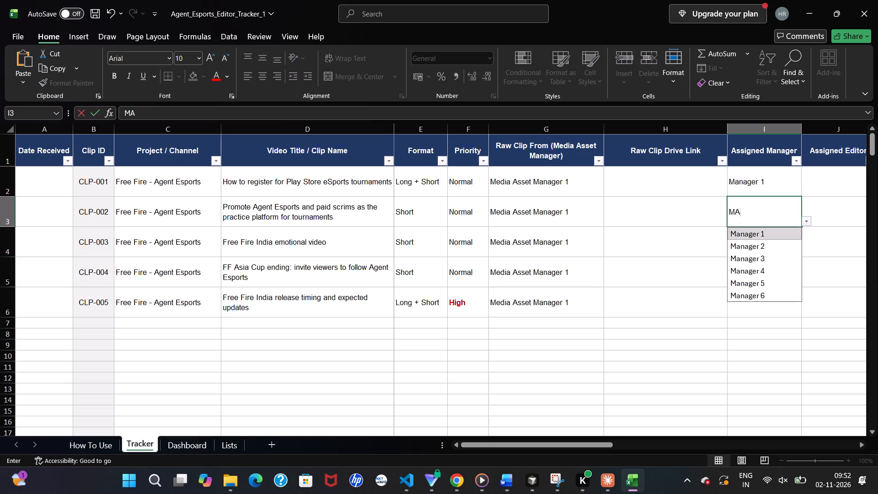
{"action": "left_click", "coordinate": [737, 234]}
Set the Assigned Manager to Manager 1 for clips CLP-003, CLP-004 and CLP-005.
{"action": "left_click", "coordinate": [740, 245]}
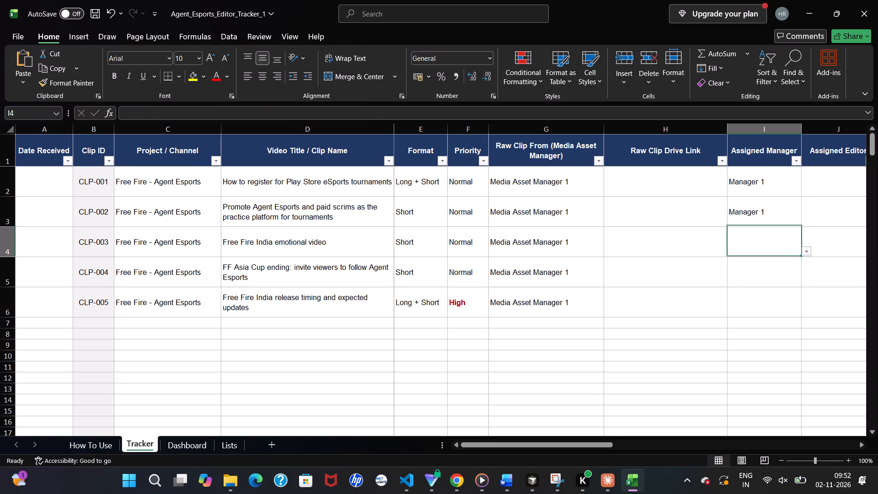
{"action": "type", "text": "MA"}
{"action": "left_click", "coordinate": [736, 263]}
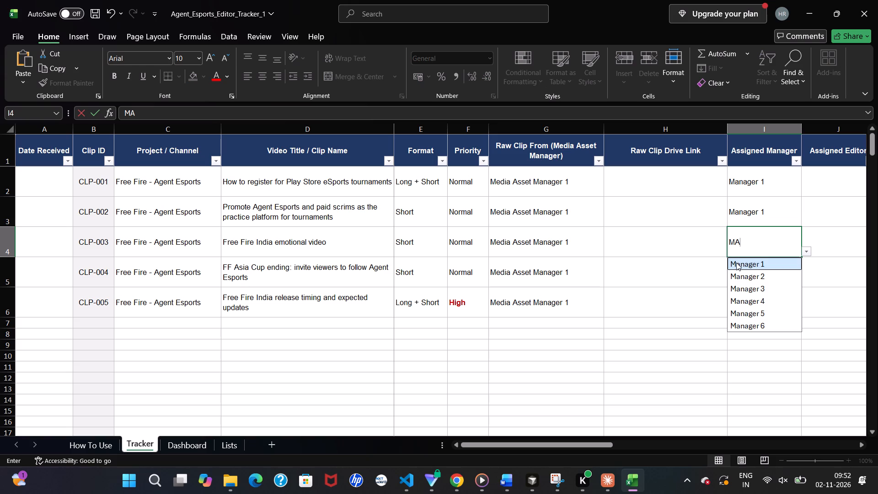
{"action": "left_click", "coordinate": [737, 266]}
{"action": "type", "text": "MAN"}
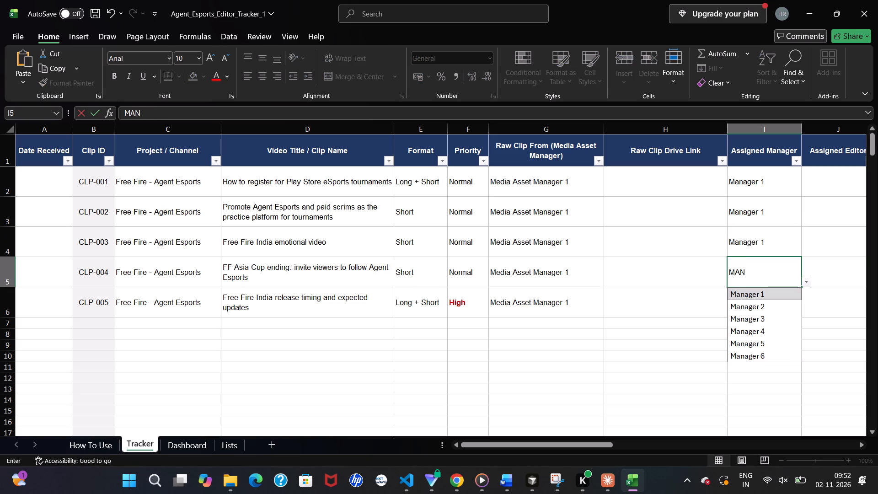
{"action": "left_click", "coordinate": [735, 293]}
{"action": "left_click", "coordinate": [737, 295]}
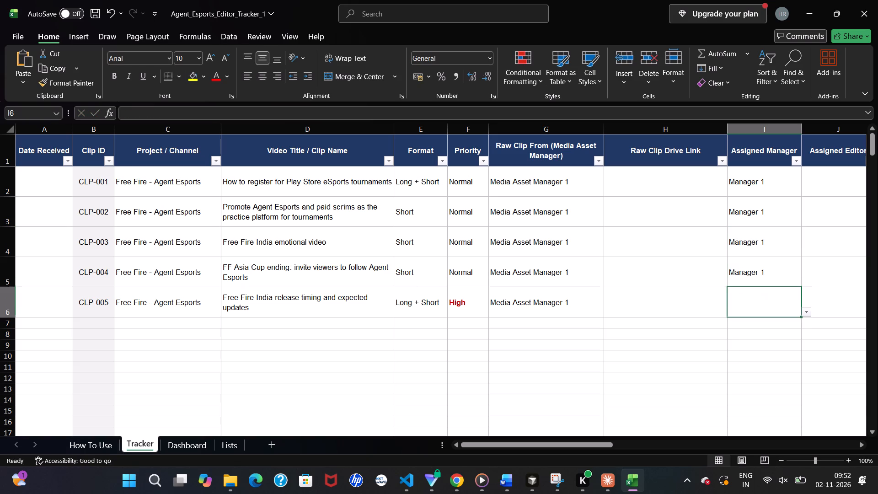
{"action": "type", "text": "MAN"}
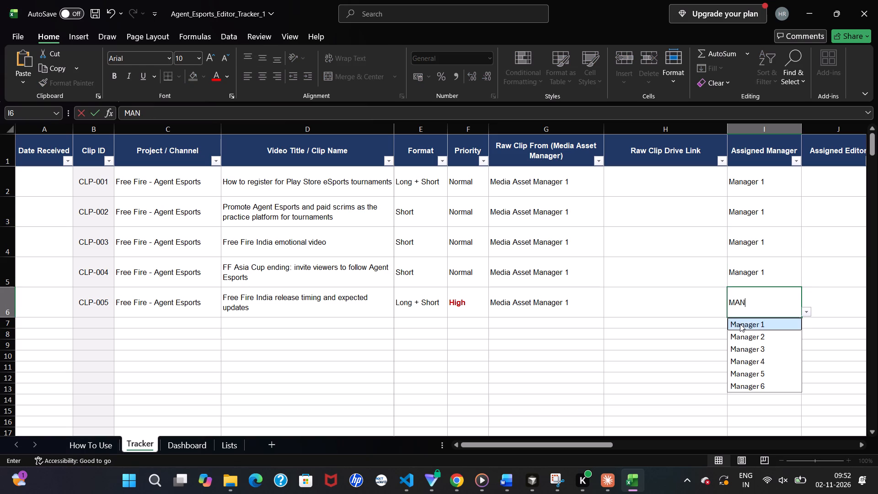
{"action": "left_click", "coordinate": [740, 324]}
{"action": "scroll", "coordinate": [740, 324], "scroll_direction": "left", "scroll_amount": 4}
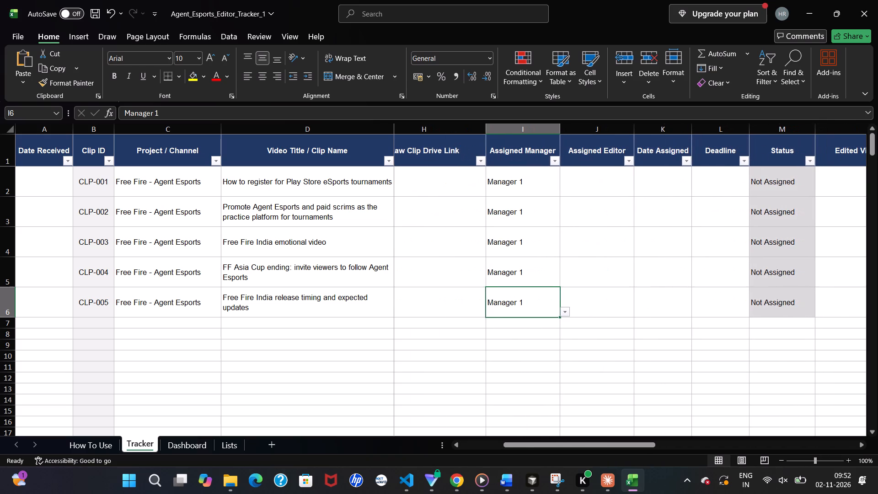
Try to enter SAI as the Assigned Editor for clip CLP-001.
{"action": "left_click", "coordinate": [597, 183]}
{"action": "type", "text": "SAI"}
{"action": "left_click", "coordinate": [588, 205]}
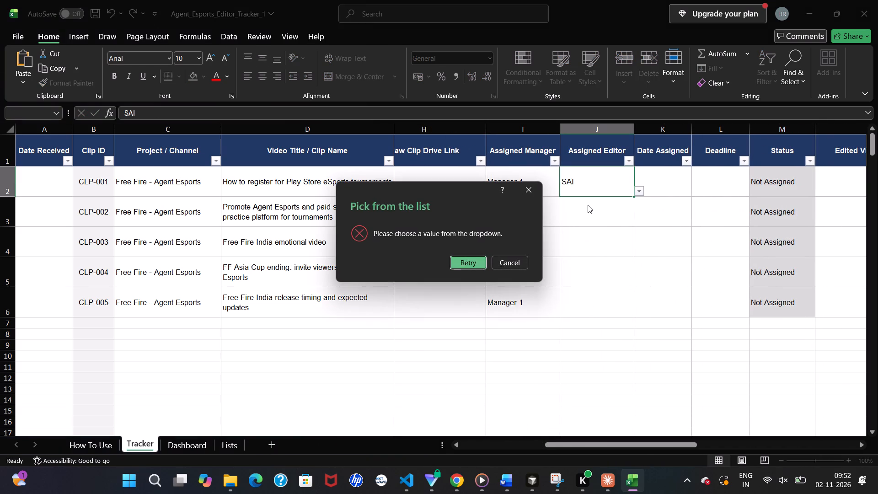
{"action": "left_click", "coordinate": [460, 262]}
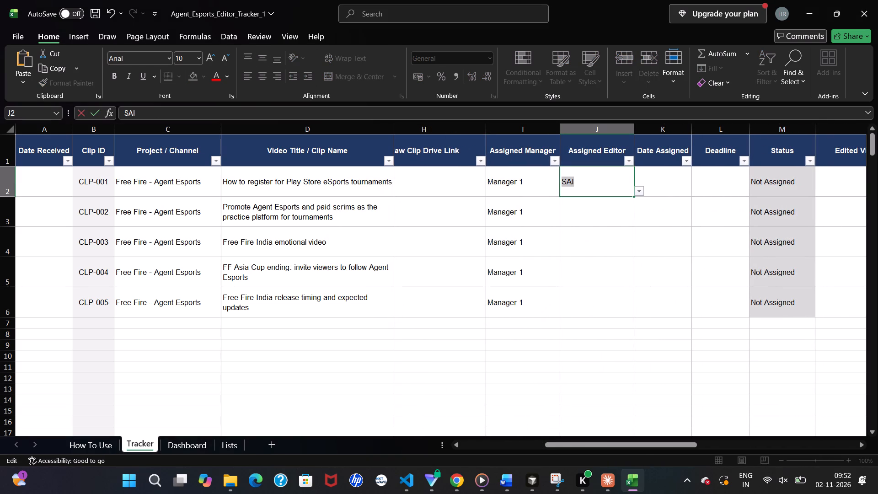
Set the Assigned Editor to Editor 1 for clip CLP-001 and Editor 2 for clip CLP-002.
{"action": "key", "text": "BackSpace"}
{"action": "left_click", "coordinate": [569, 206]}
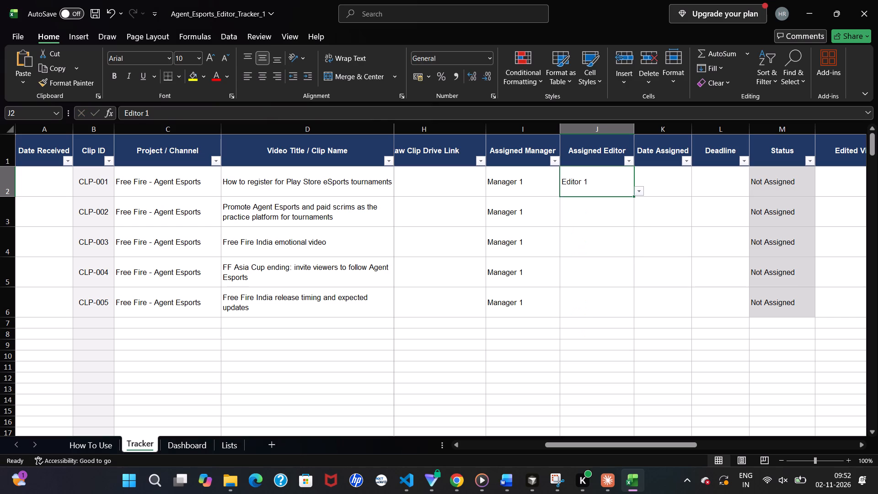
{"action": "left_click", "coordinate": [577, 206]}
{"action": "left_click", "coordinate": [577, 206]}
{"action": "type", "text": "ED"}
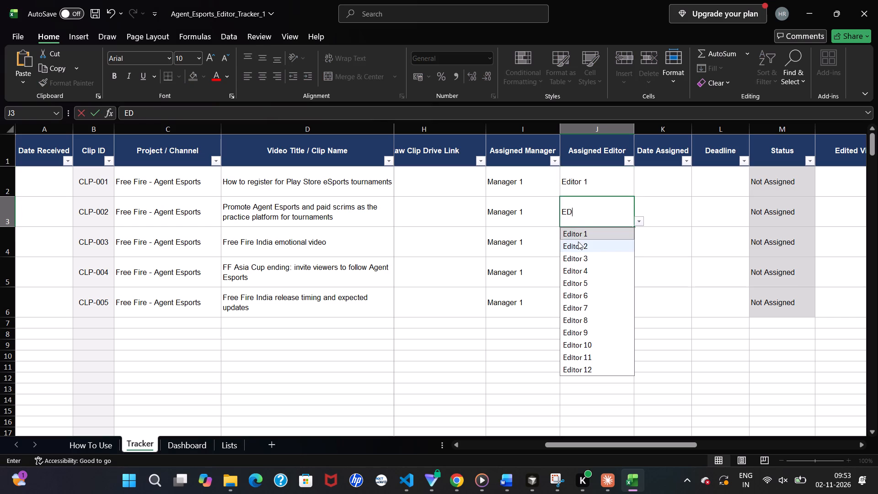
{"action": "left_click", "coordinate": [572, 242]}
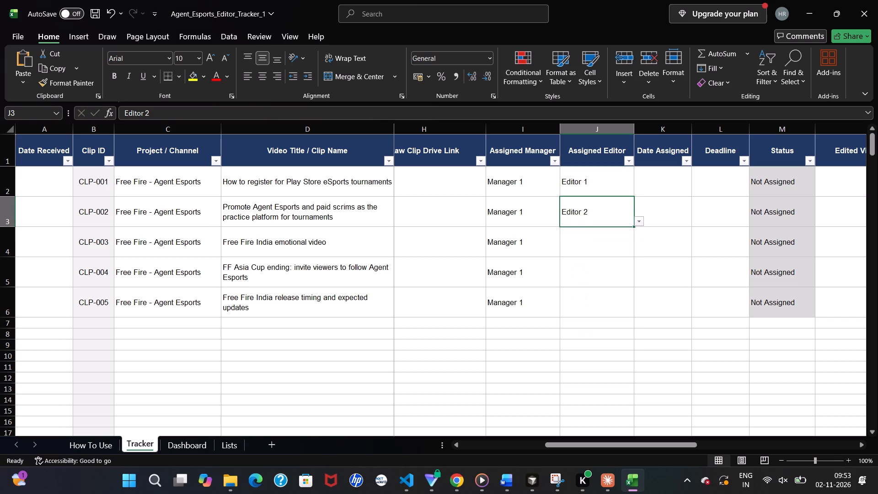
Set the Assigned Editor to Editor 3, Editor 4 and Editor 5 for clips CLP-003, CLP-004 and CLP-005 respectively.
{"action": "left_click", "coordinate": [574, 242]}
{"action": "key", "text": "e"}
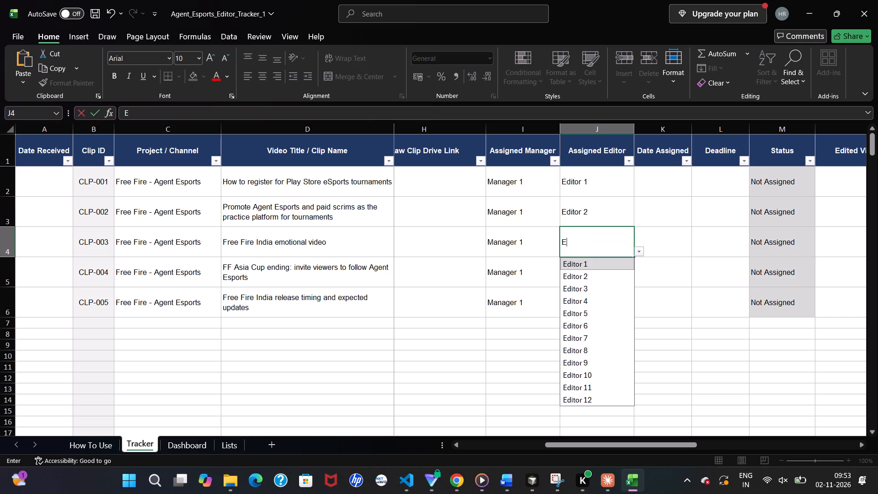
{"action": "key", "text": "d"}
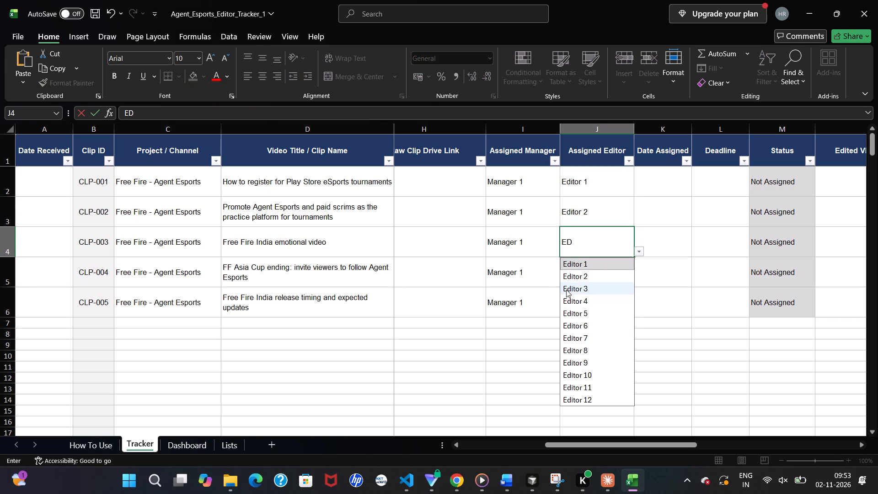
{"action": "left_click", "coordinate": [566, 290]}
{"action": "left_click", "coordinate": [574, 281]}
{"action": "type", "text": "ED"}
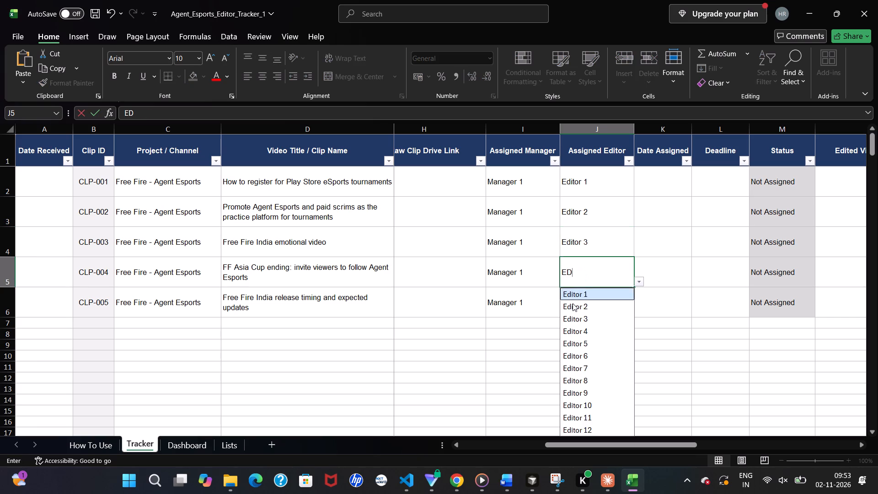
{"action": "left_click", "coordinate": [575, 329]}
{"action": "left_click", "coordinate": [575, 310]}
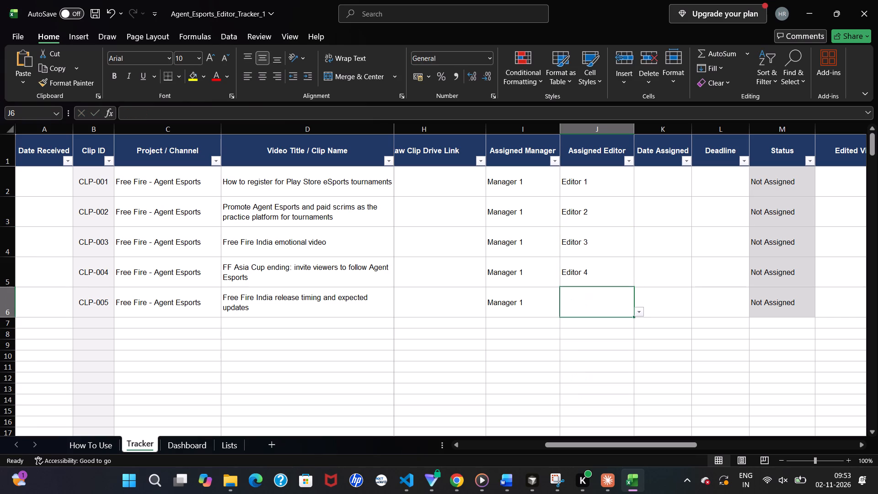
{"action": "type", "text": "ED"}
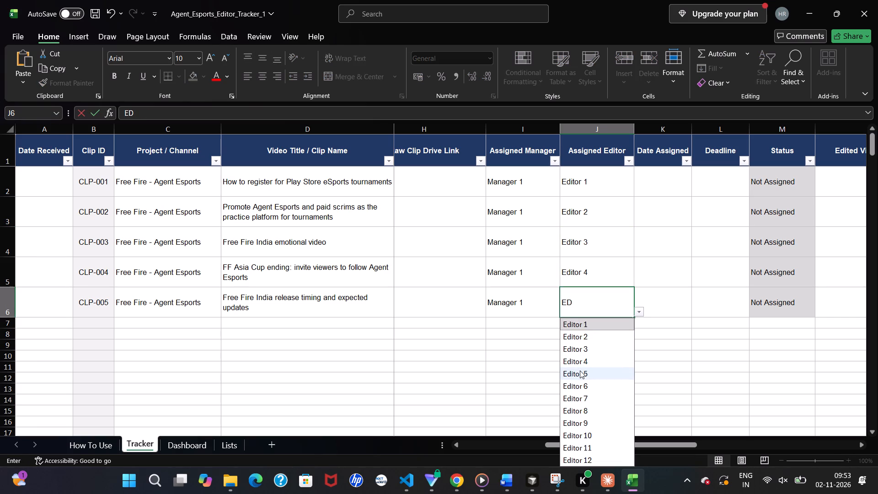
{"action": "left_click", "coordinate": [580, 370]}
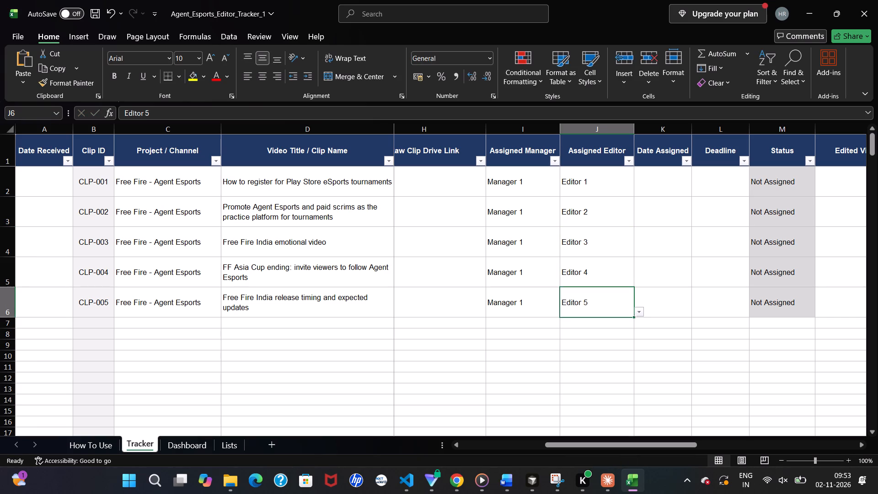
Enter 02-11-2026 as the Date Assigned for clip CLP-001.
{"action": "left_click", "coordinate": [651, 184]}
{"action": "type", "text": "12"}
{"action": "key", "text": "minus"}
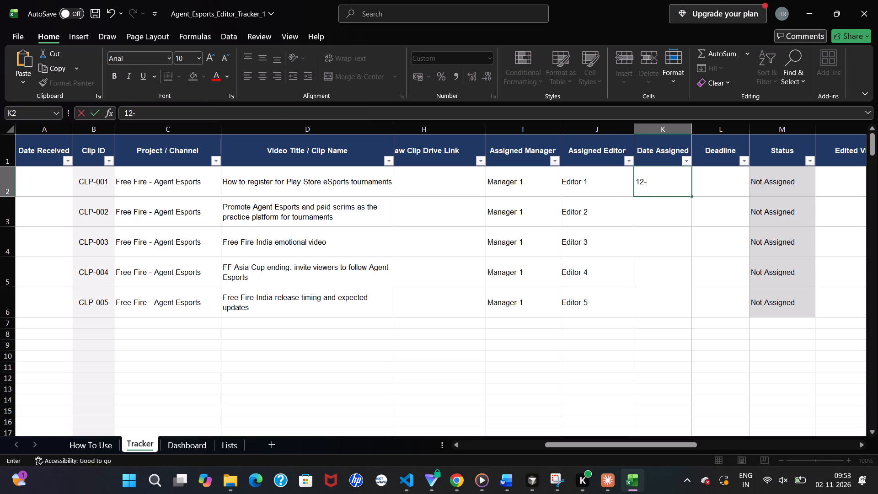
{"action": "key", "text": "BackSpace"}
{"action": "key", "text": "BackSpace"}
{"action": "key", "text": "BackSpace"}
{"action": "type", "text": "02"}
{"action": "key", "text": "minus"}
{"action": "type", "text": "11-202"}
{"action": "key", "text": "6"}
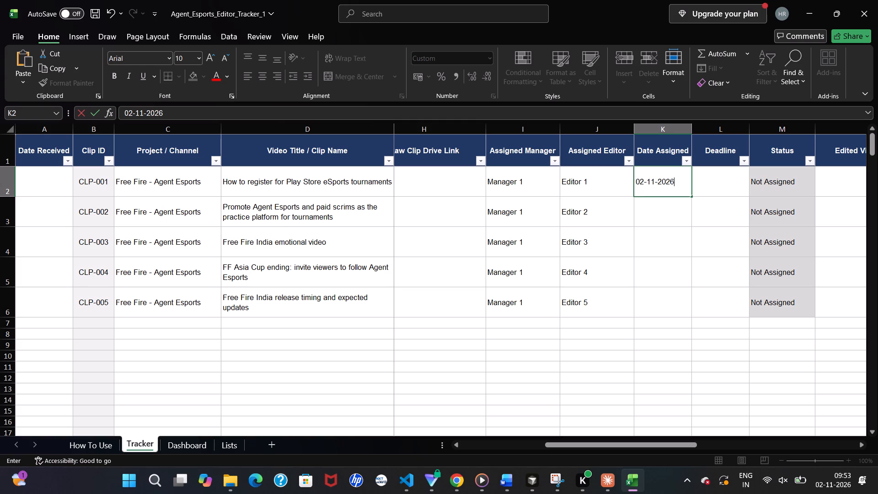
{"action": "left_click", "coordinate": [651, 216]}
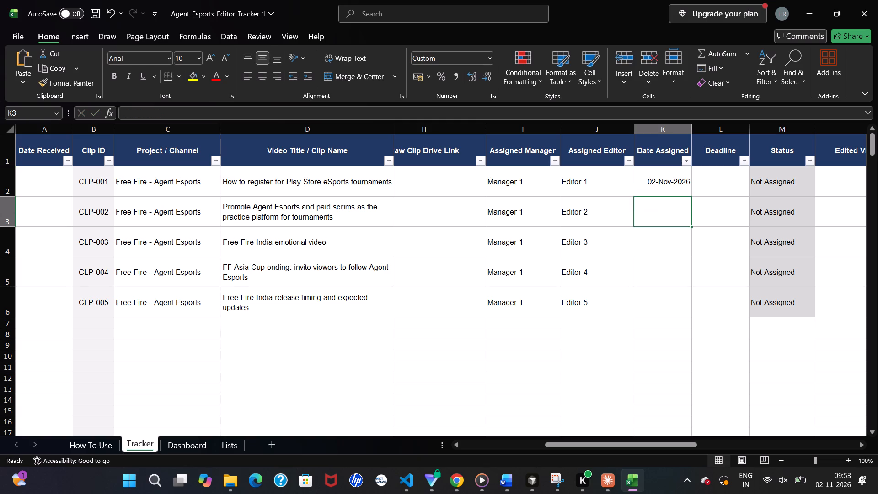
Fill the Date Assigned column downward from CLP-001's date as a series of consecutive days.
{"action": "left_click", "coordinate": [679, 187]}
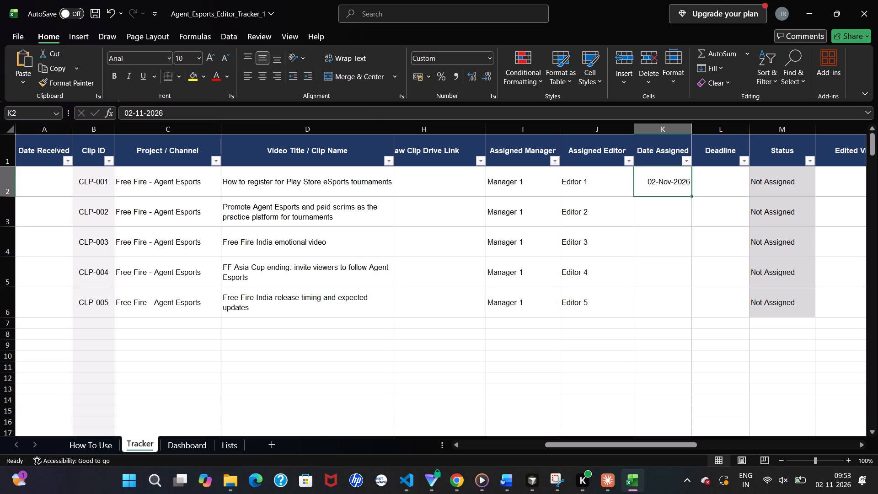
{"action": "double_click", "coordinate": [691, 195]}
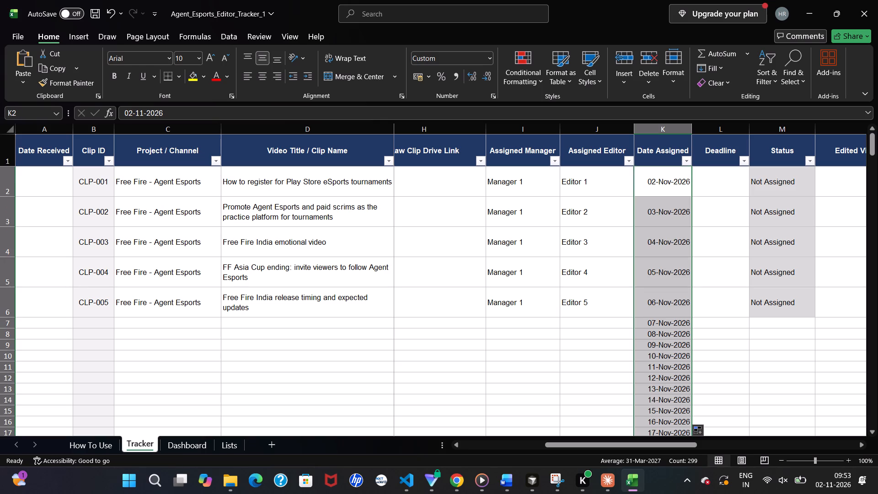
{"action": "left_click", "coordinate": [672, 367]}
{"action": "left_click", "coordinate": [658, 322]}
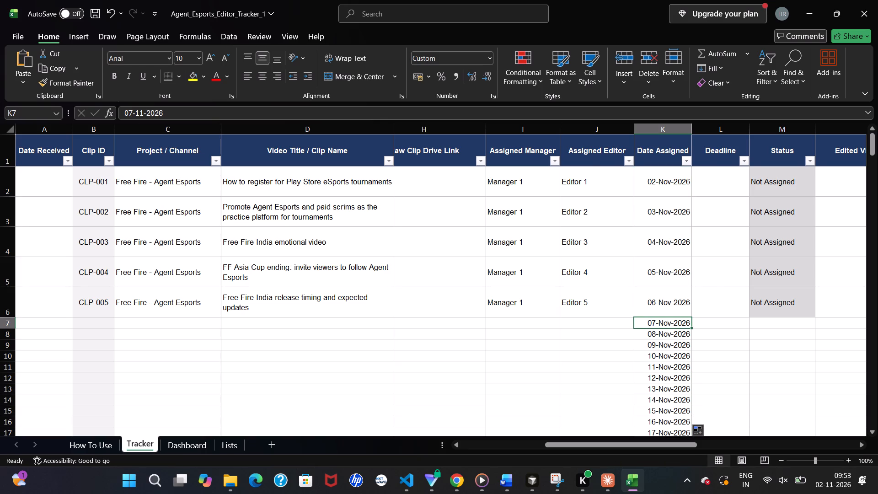
Set Uploaded? to Yes for clip CLP-001.
{"action": "scroll", "coordinate": [717, 308], "scroll_direction": "left", "scroll_amount": 1}
{"action": "left_click", "coordinate": [674, 191]}
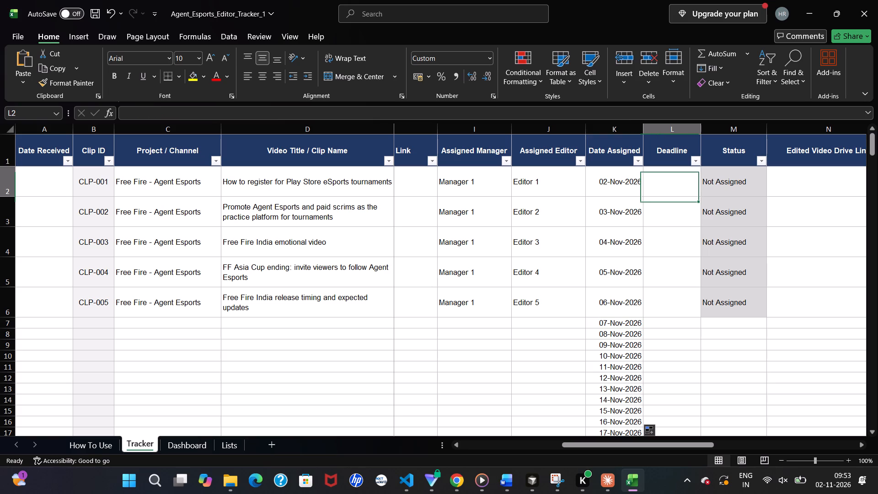
{"action": "scroll", "coordinate": [762, 214], "scroll_direction": "left", "scroll_amount": 3}
{"action": "left_click", "coordinate": [705, 193]}
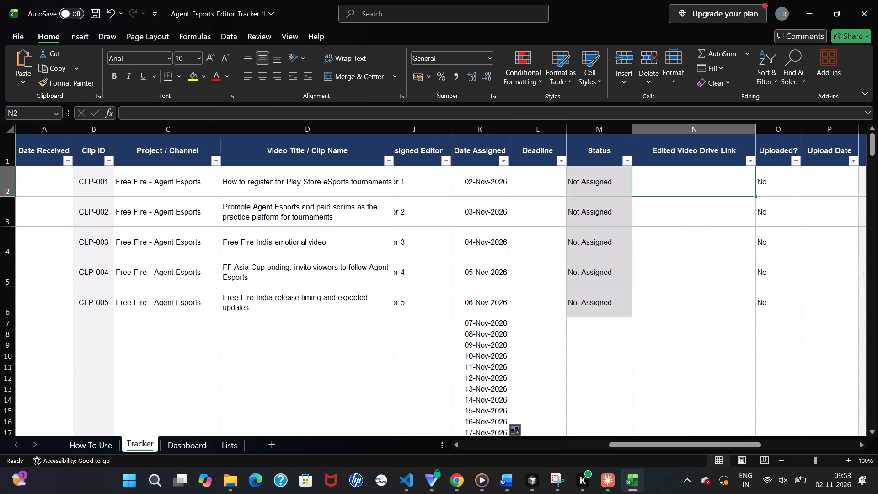
{"action": "scroll", "coordinate": [782, 198], "scroll_direction": "left", "scroll_amount": 1}
{"action": "left_click", "coordinate": [736, 179]}
{"action": "left_click", "coordinate": [700, 189]}
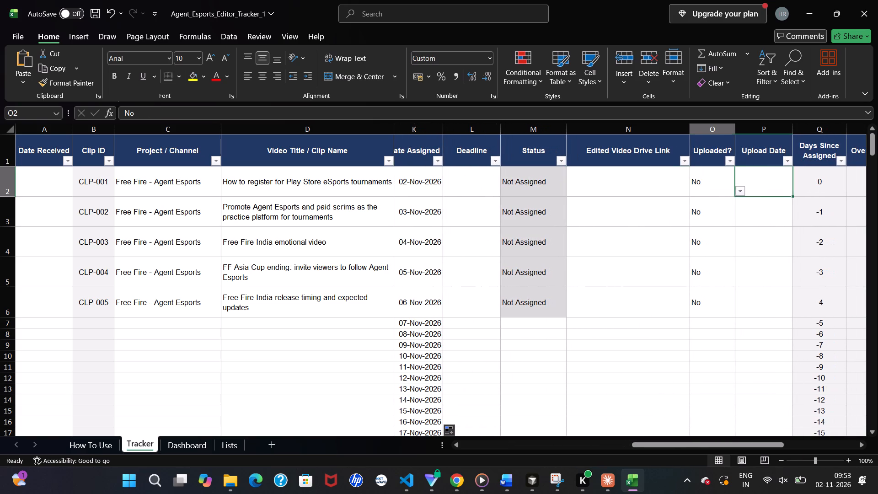
{"action": "key", "text": "BackSpace"}
{"action": "key", "text": "y"}
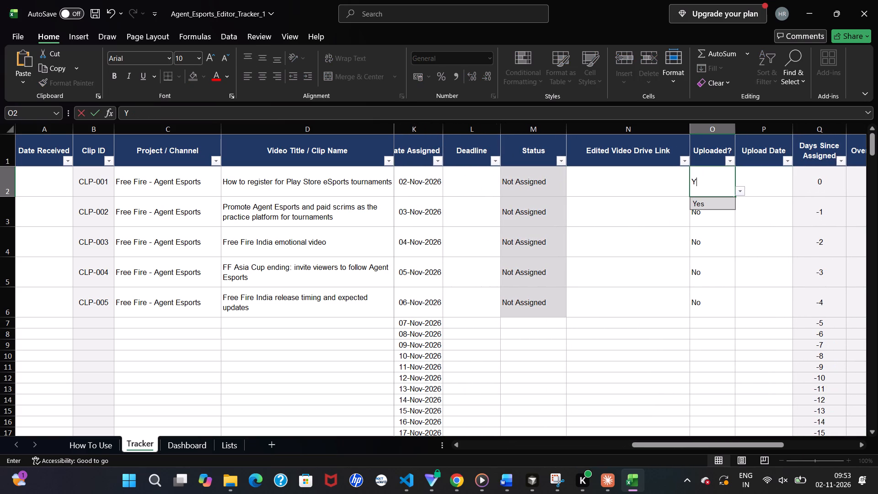
{"action": "double_click", "coordinate": [701, 199]}
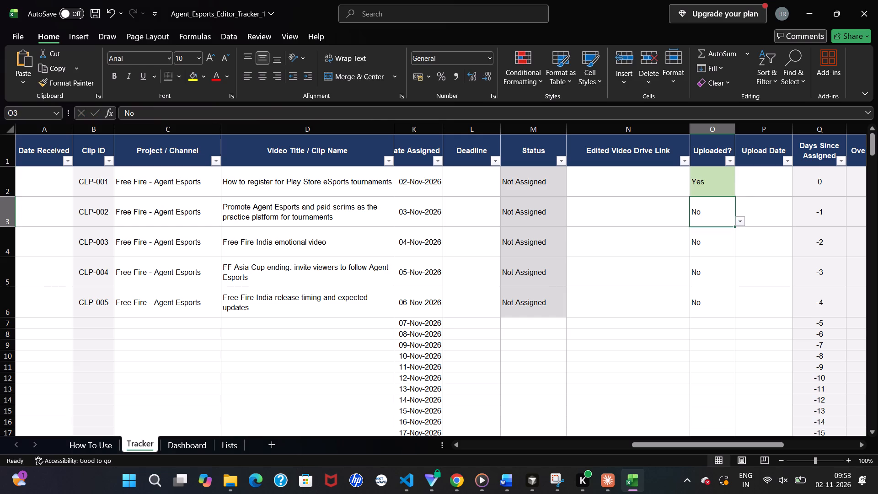
Examine the Tracker's Upload Date, Days Since Assigned, Overdue? and Notes columns, and return to the first columns to review the clip entries.
{"action": "left_click", "coordinate": [749, 181]}
{"action": "scroll", "coordinate": [749, 181], "scroll_direction": "left", "scroll_amount": 3}
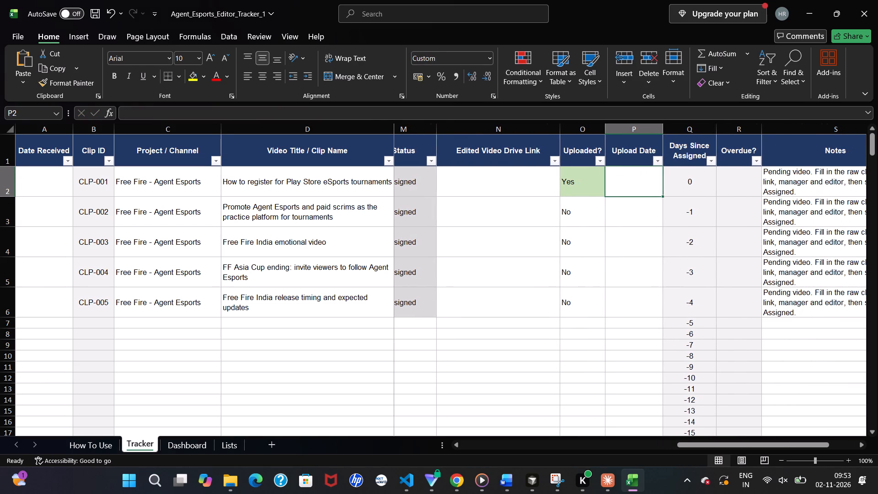
{"action": "left_click", "coordinate": [695, 185]}
{"action": "scroll", "coordinate": [766, 193], "scroll_direction": "left", "scroll_amount": 1}
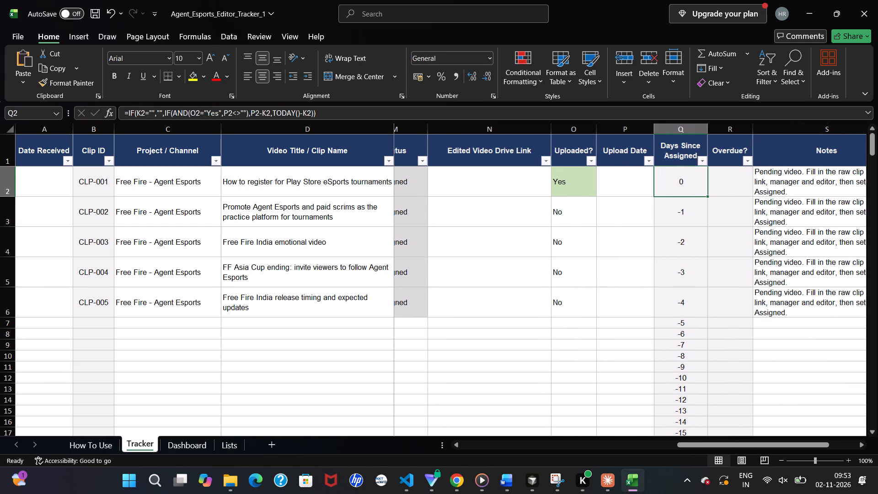
{"action": "scroll", "coordinate": [766, 193], "scroll_direction": "left", "scroll_amount": 2}
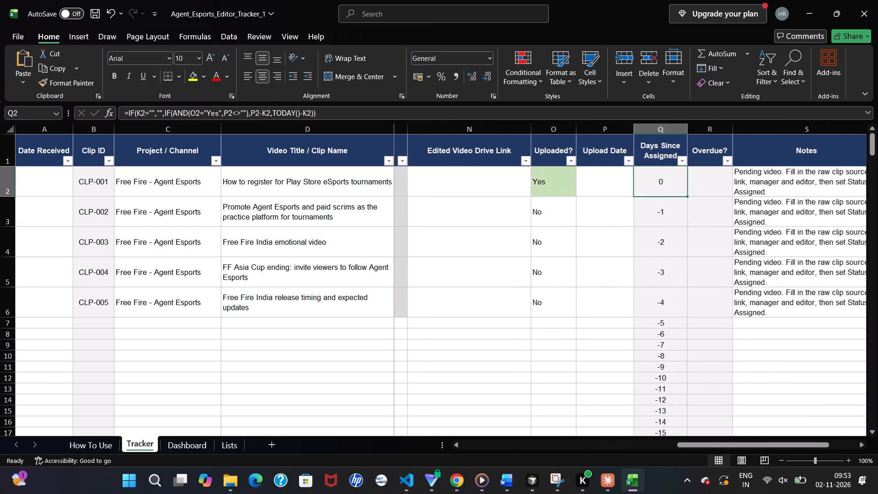
{"action": "left_click", "coordinate": [690, 191]}
{"action": "scroll", "coordinate": [752, 203], "scroll_direction": "left", "scroll_amount": 4}
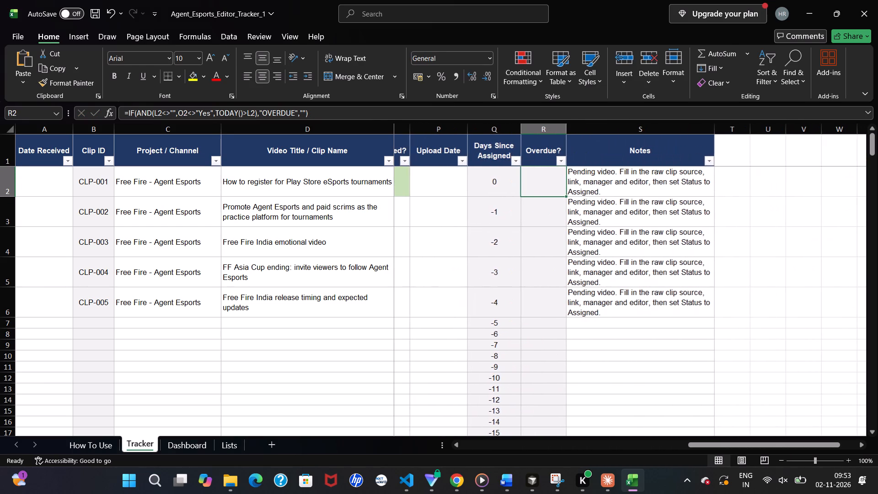
{"action": "scroll", "coordinate": [659, 193], "scroll_direction": "right", "scroll_amount": 11}
{"action": "scroll", "coordinate": [659, 193], "scroll_direction": "right", "scroll_amount": 10}
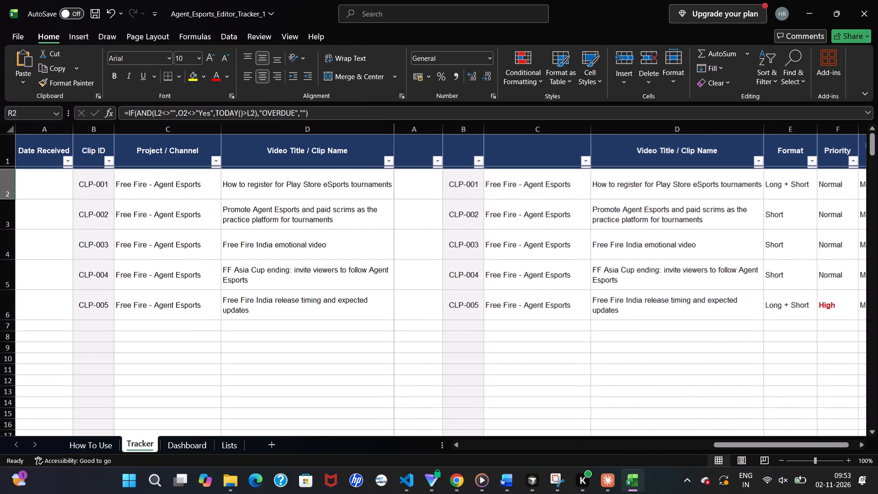
{"action": "scroll", "coordinate": [659, 193], "scroll_direction": "up", "scroll_amount": 5}
{"action": "scroll", "coordinate": [659, 193], "scroll_direction": "down", "scroll_amount": 1}
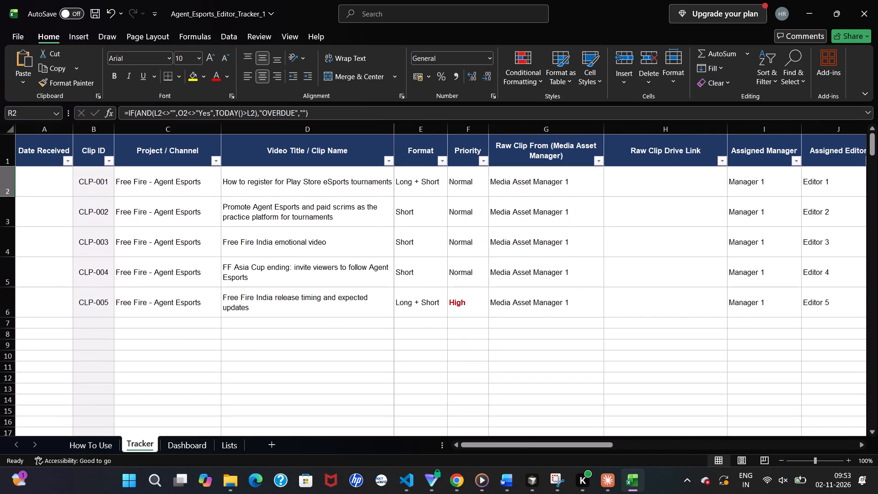
{"action": "left_click", "coordinate": [100, 186]}
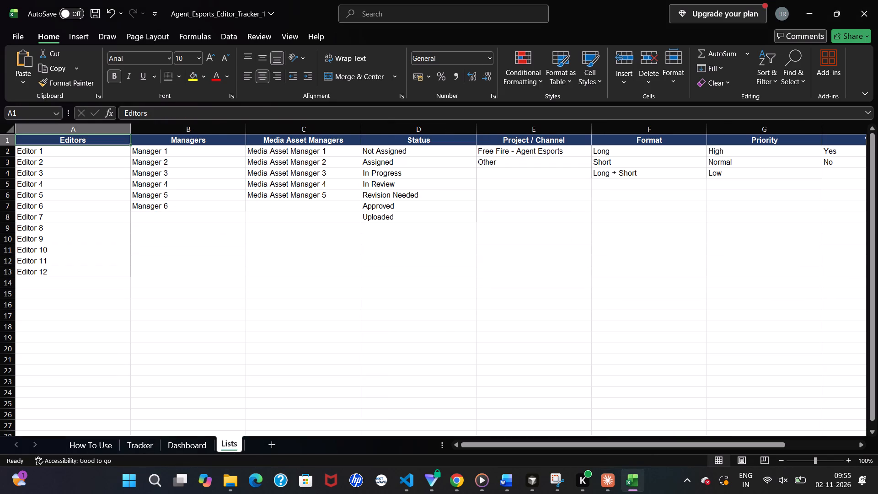
{"action": "left_click", "coordinate": [90, 153]}
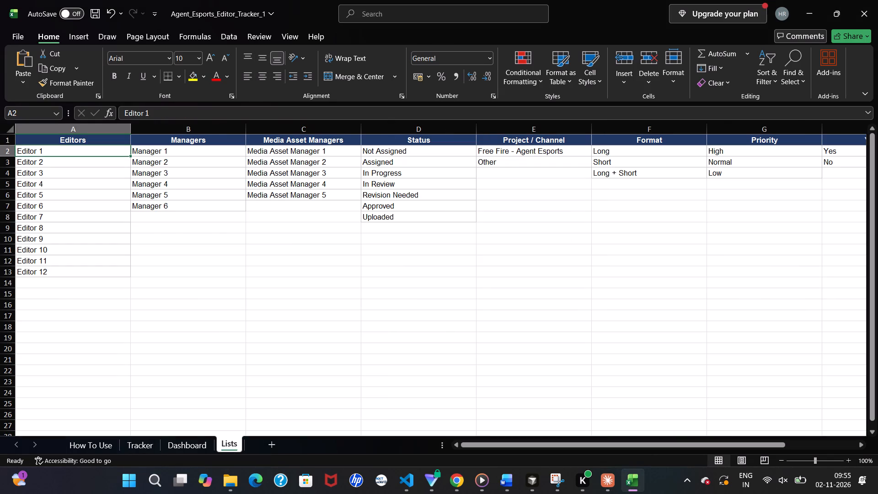
{"action": "key", "text": "BackSpace"}
{"action": "type", "text": "AE"}
{"action": "key", "text": "space"}
{"action": "type", "text": "SAI"}
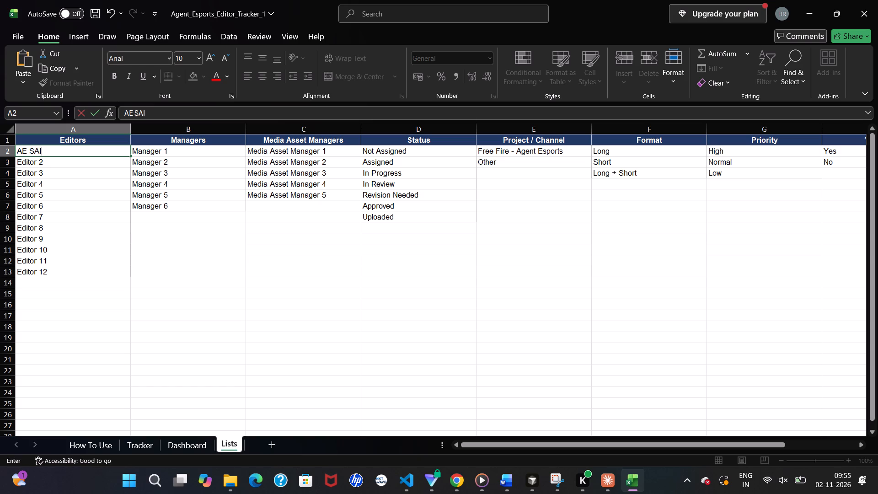
{"action": "left_click", "coordinate": [71, 166]}
{"action": "key", "text": "BackSpace"}
{"action": "type", "text": "AE PAVA"}
{"action": "key", "text": "space"}
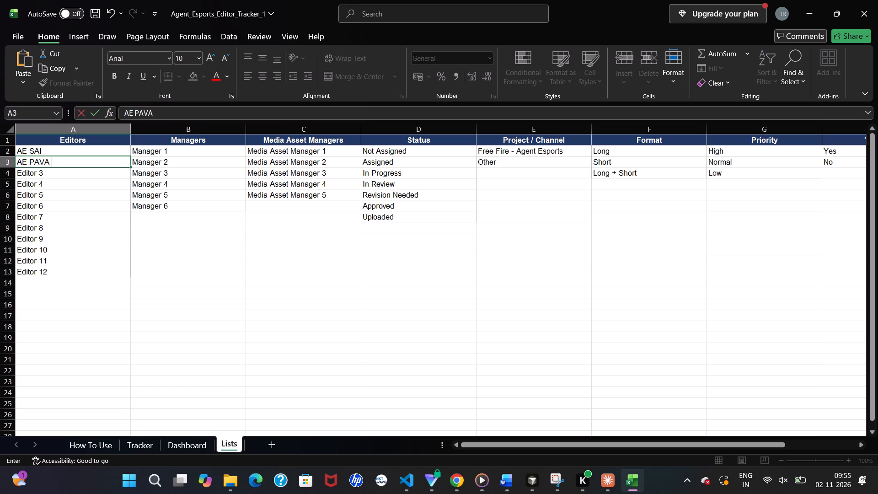
{"action": "key", "text": "BackSpace"}
{"action": "key", "text": "n"}
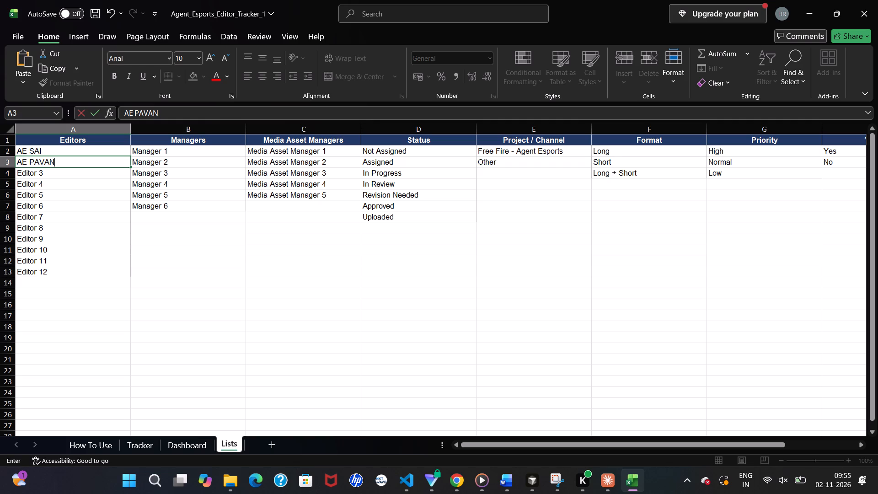
Replace Editor 3 with AE EREN and Editor 4 with AE JAYANTH in the Editors list.
{"action": "left_click", "coordinate": [66, 175]}
{"action": "key", "text": "BackSpace"}
{"action": "type", "text": "AE"}
{"action": "key", "text": "space"}
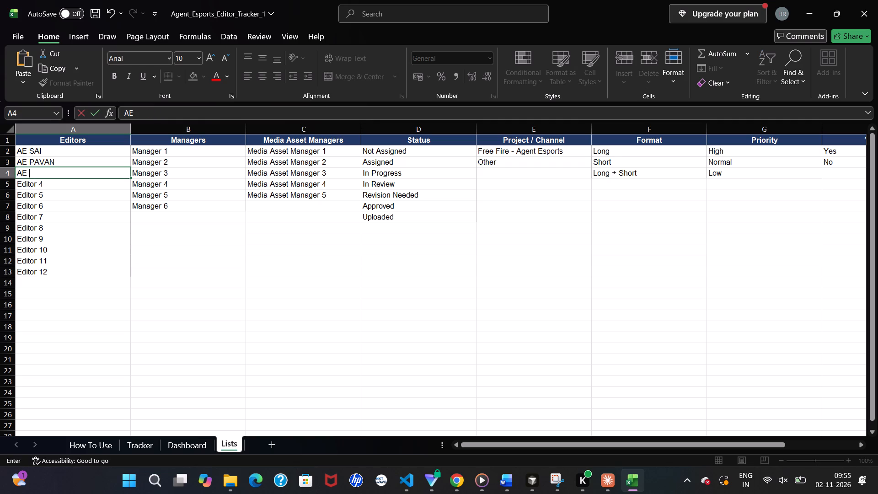
{"action": "type", "text": "EREN"}
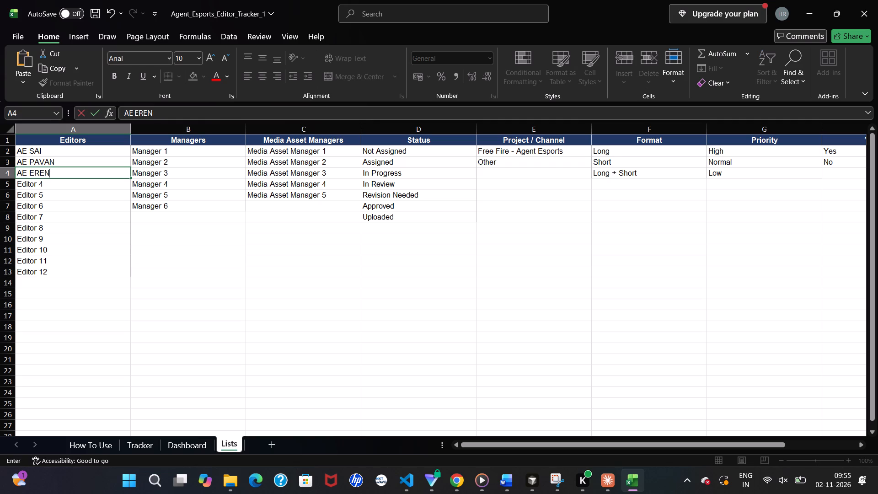
{"action": "left_click", "coordinate": [54, 185]}
{"action": "key", "text": "BackSpace"}
{"action": "type", "text": "AE JAYANTH"}
Replace Manager 1 with AE HARSHITH in the Managers list.
{"action": "left_click", "coordinate": [180, 150]}
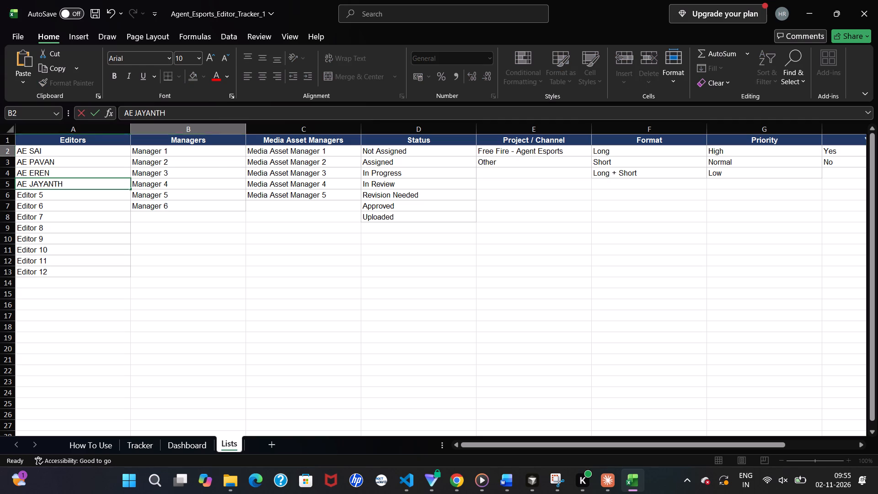
{"action": "key", "text": "BackSpace"}
{"action": "type", "text": "AE HARSHITH"}
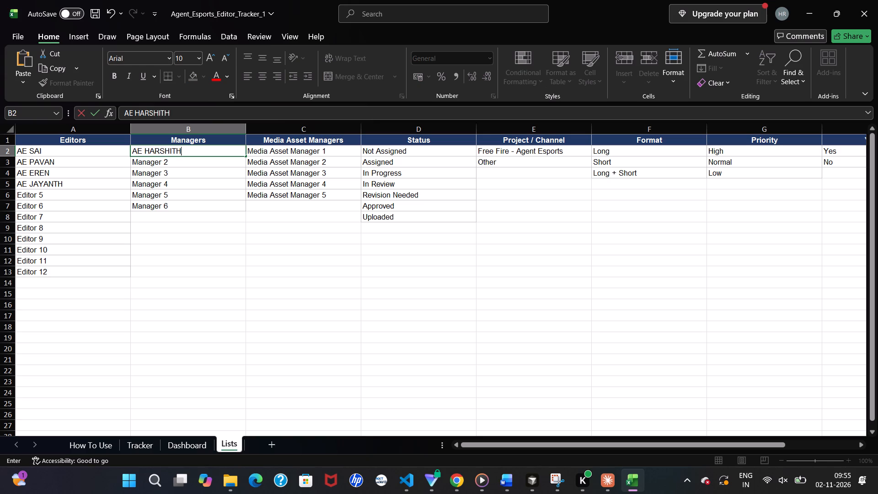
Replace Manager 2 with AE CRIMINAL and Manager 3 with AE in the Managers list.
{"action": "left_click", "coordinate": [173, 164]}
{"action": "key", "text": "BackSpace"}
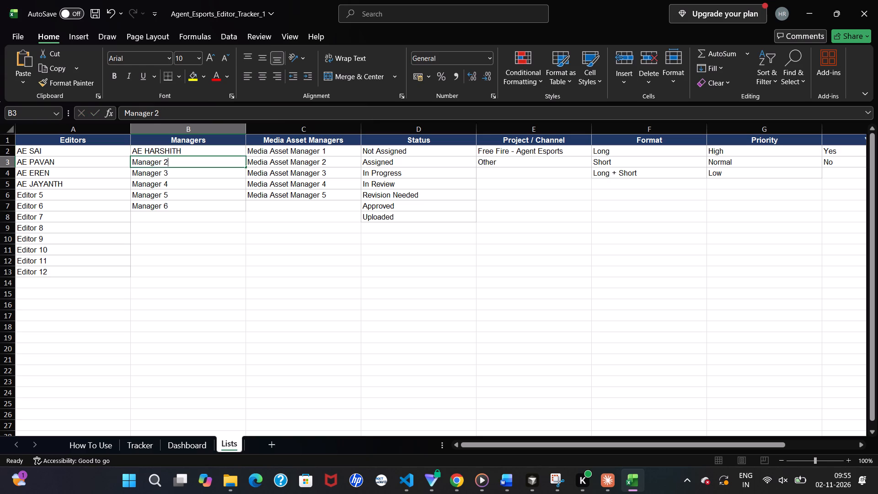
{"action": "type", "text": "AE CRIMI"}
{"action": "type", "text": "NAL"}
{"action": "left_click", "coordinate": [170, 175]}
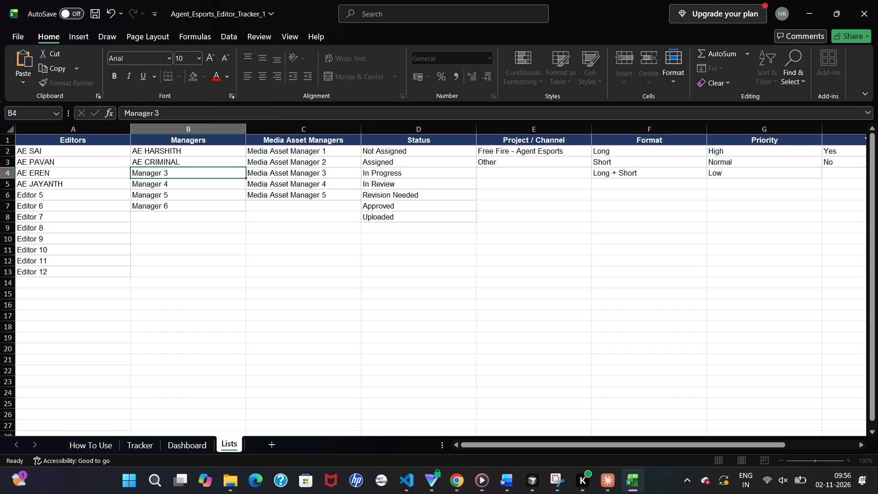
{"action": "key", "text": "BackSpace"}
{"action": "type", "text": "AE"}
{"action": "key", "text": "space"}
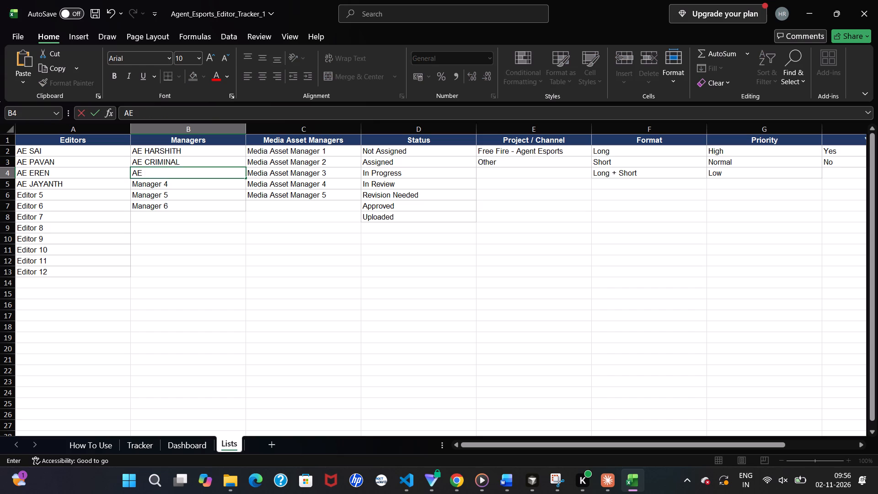
{"action": "left_click", "coordinate": [181, 165]}
{"action": "left_click", "coordinate": [182, 165]}
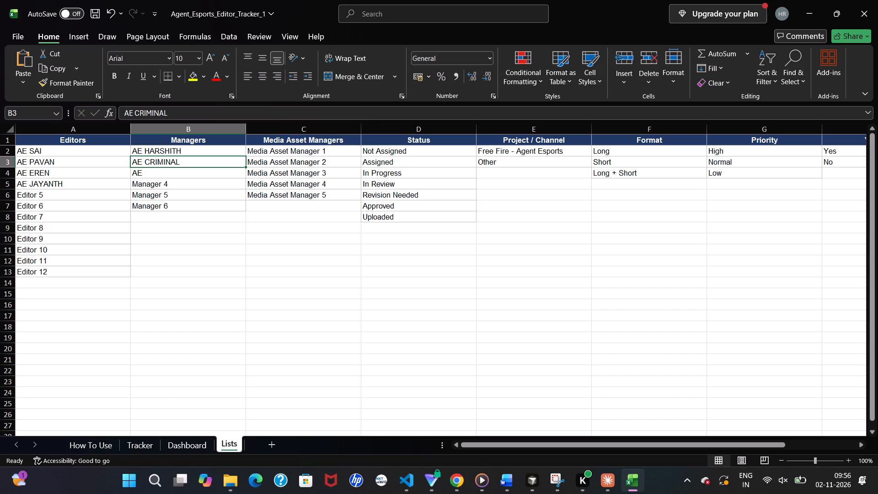
{"action": "key", "text": "BackSpace"}
{"action": "type", "text": "AE SNE"}
{"action": "type", "text": "HITH"}
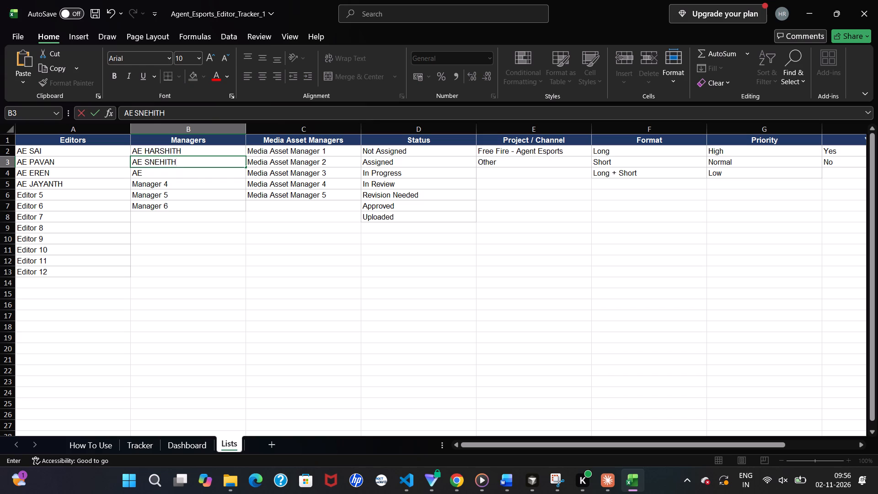
Change the third manager's name in the Managers list to AE CRIMINAL.
{"action": "left_click", "coordinate": [171, 171]}
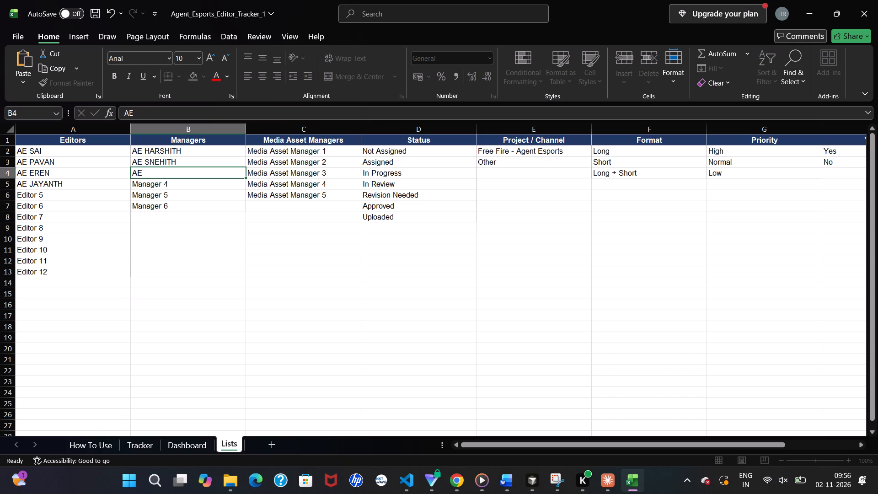
{"action": "left_click", "coordinate": [156, 169]}
{"action": "key", "text": "c"}
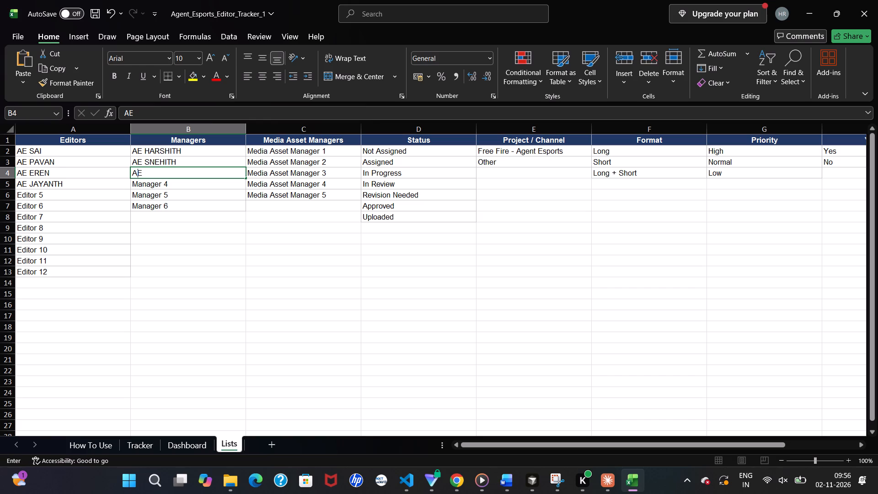
{"action": "key", "text": "BackSpace"}
{"action": "type", "text": "AE CRR"}
{"action": "key", "text": "BackSpace"}
{"action": "type", "text": "I I"}
{"action": "key", "text": "BackSpace"}
{"action": "key", "text": "BackSpace"}
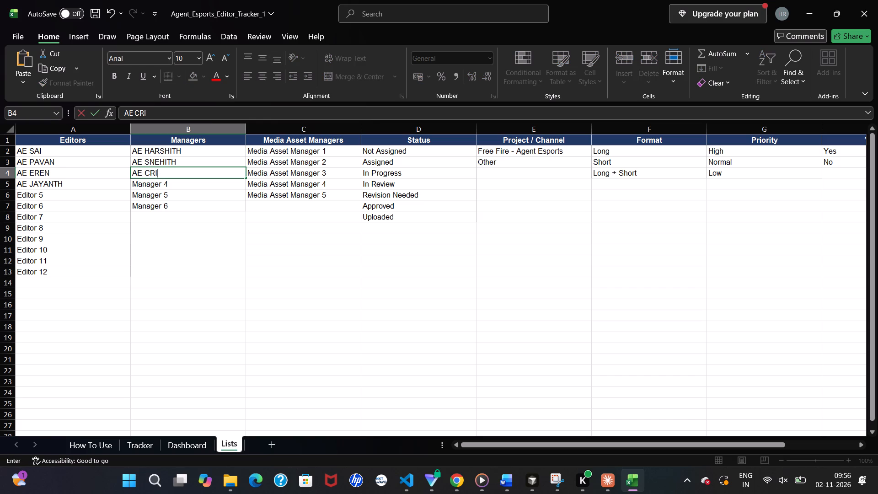
{"action": "type", "text": "MINS"}
{"action": "key", "text": "BackSpace"}
{"action": "type", "text": "AL"}
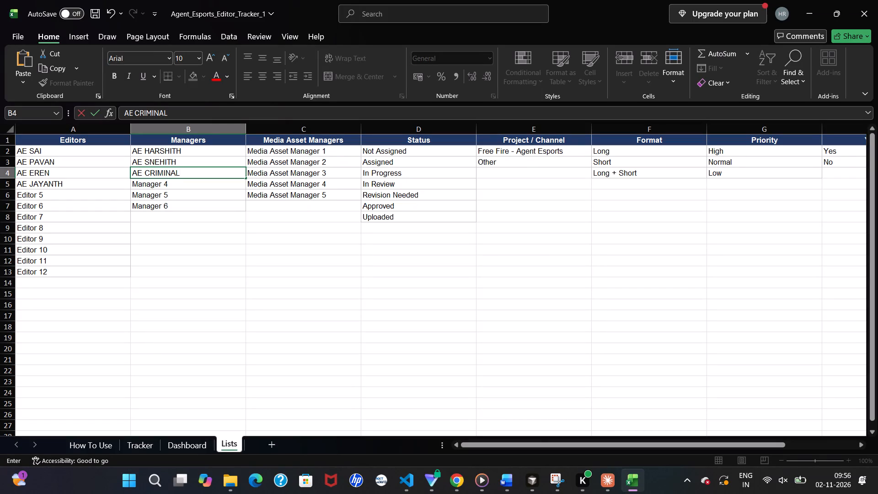
Replace Media Asset Manager 1 with AE CRIMINAL in the Media Asset Managers list.
{"action": "left_click", "coordinate": [318, 150]}
{"action": "key", "text": "BackSpace"}
{"action": "type", "text": "AE CRI"}
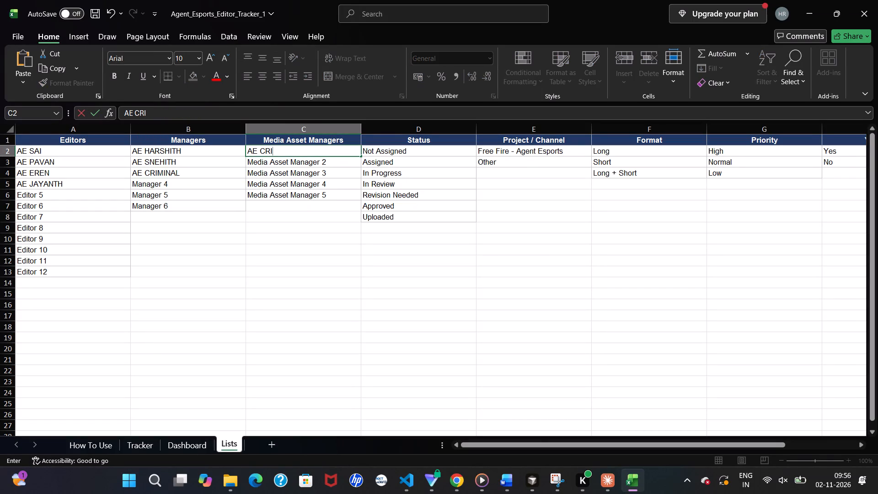
{"action": "type", "text": "MINAL"}
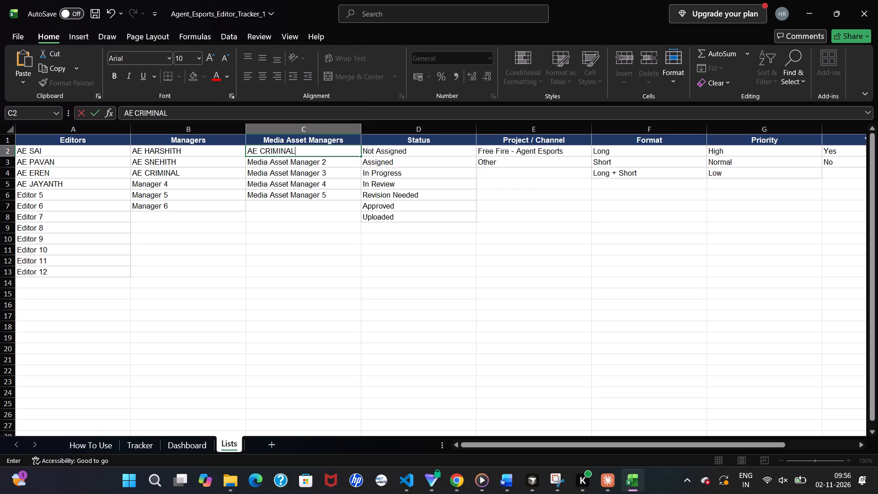
{"action": "left_click", "coordinate": [396, 154]}
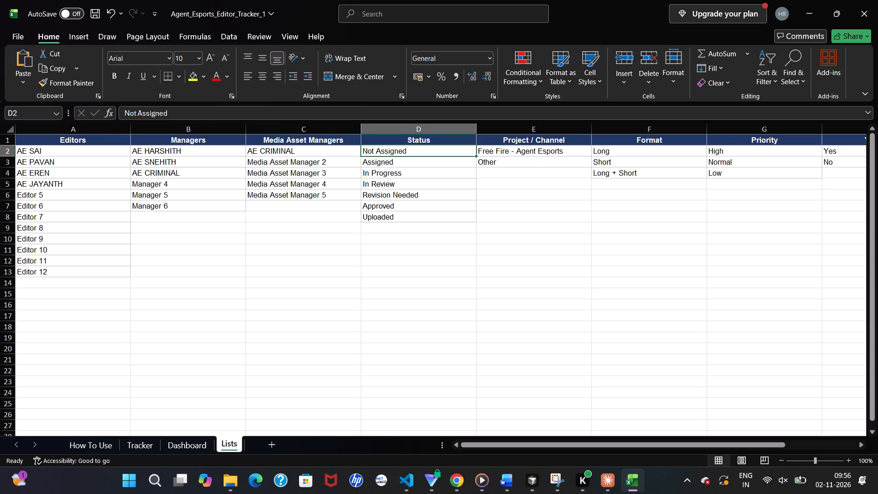
Review the Lists sheet's remaining columns and the entries in the Managers and Editors lists.
{"action": "scroll", "coordinate": [730, 177], "scroll_direction": "left", "scroll_amount": 6}
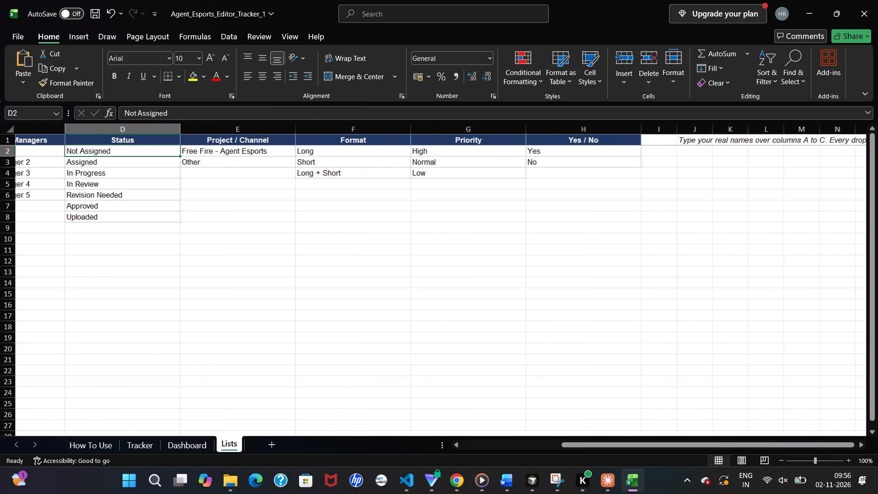
{"action": "scroll", "coordinate": [730, 177], "scroll_direction": "left", "scroll_amount": 5}
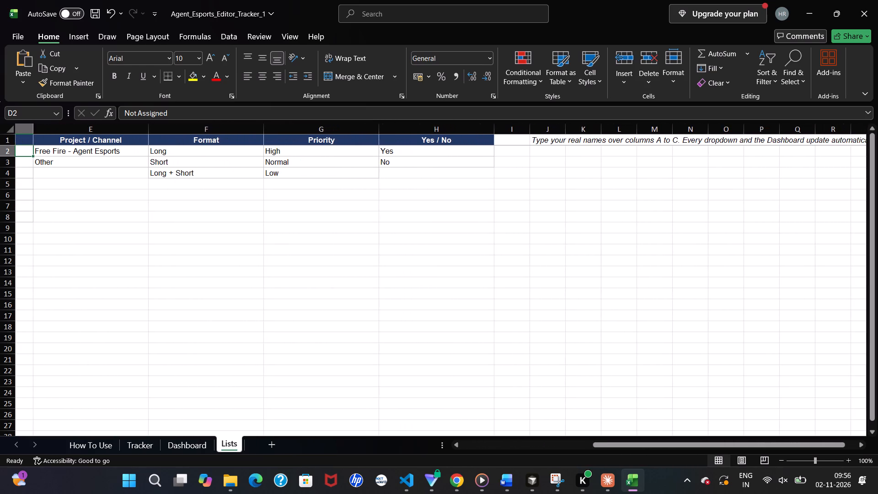
{"action": "scroll", "coordinate": [730, 177], "scroll_direction": "left", "scroll_amount": 2}
{"action": "scroll", "coordinate": [730, 177], "scroll_direction": "right", "scroll_amount": 8}
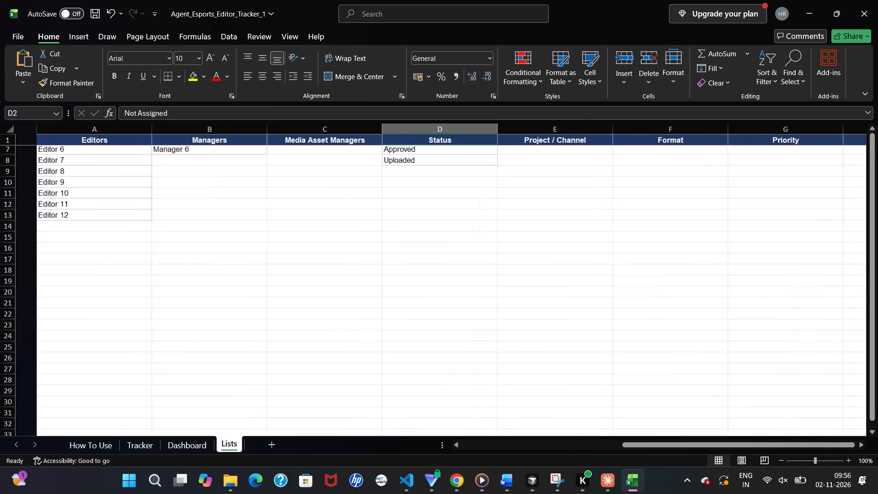
{"action": "scroll", "coordinate": [730, 177], "scroll_direction": "right", "scroll_amount": 5}
{"action": "scroll", "coordinate": [486, 252], "scroll_direction": "up", "scroll_amount": 3}
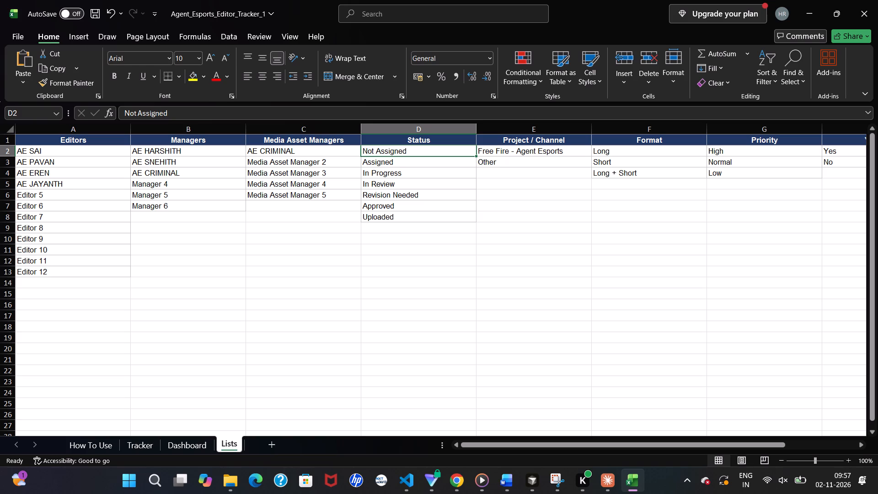
{"action": "left_click", "coordinate": [318, 163]}
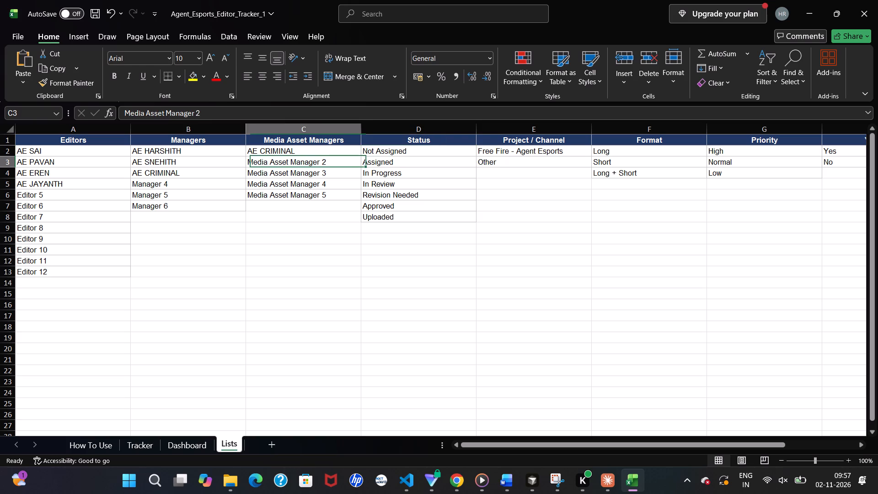
{"action": "left_click", "coordinate": [199, 189]}
{"action": "left_click", "coordinate": [190, 199]}
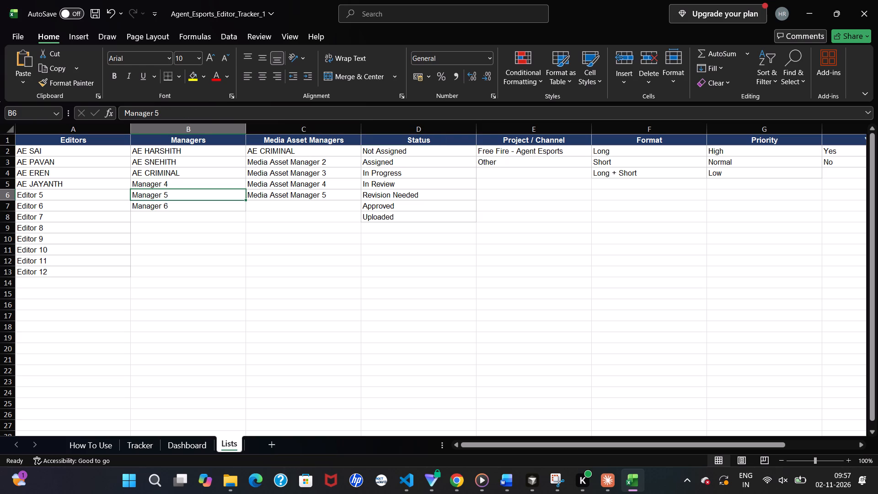
{"action": "left_click", "coordinate": [186, 209]}
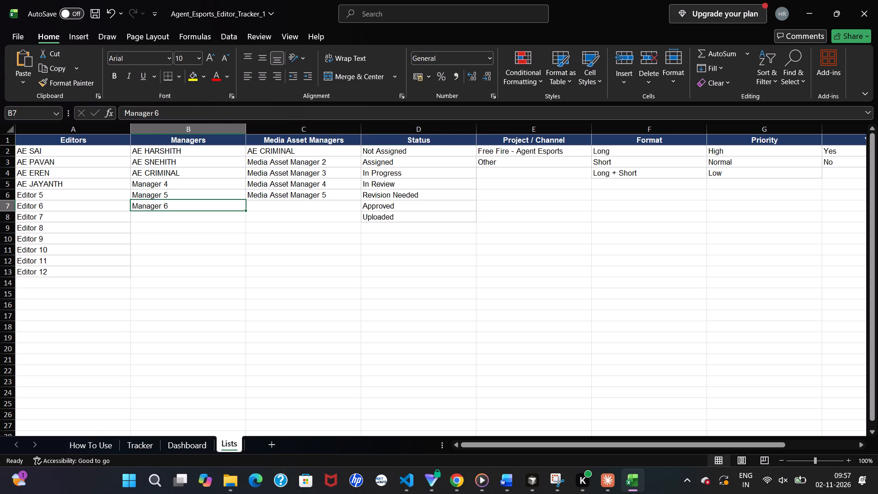
{"action": "left_click", "coordinate": [79, 182]}
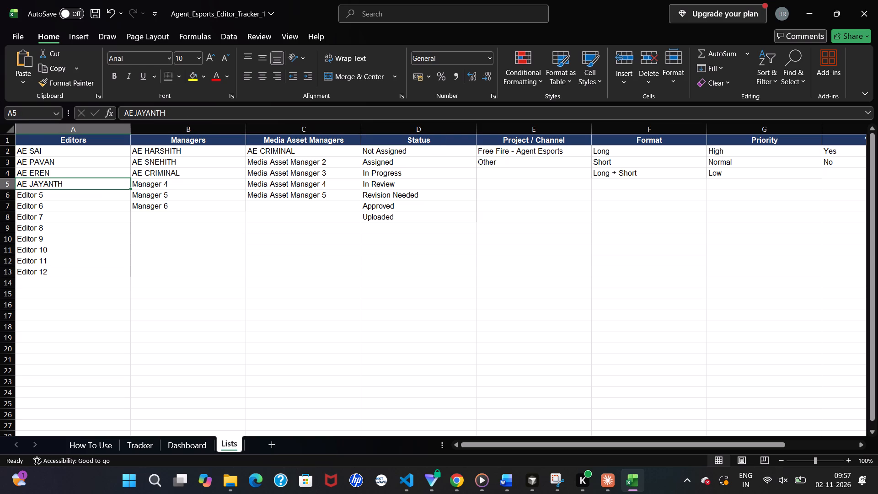
{"action": "left_click", "coordinate": [88, 154]}
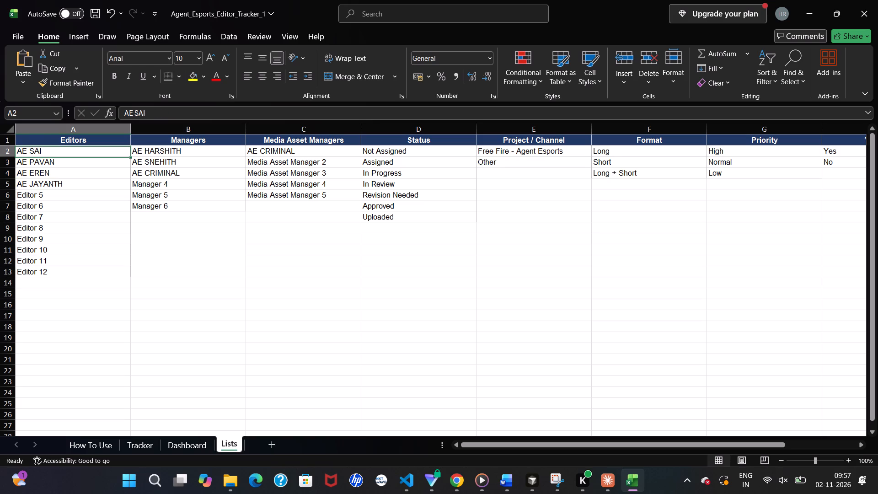
{"action": "left_click", "coordinate": [103, 183]}
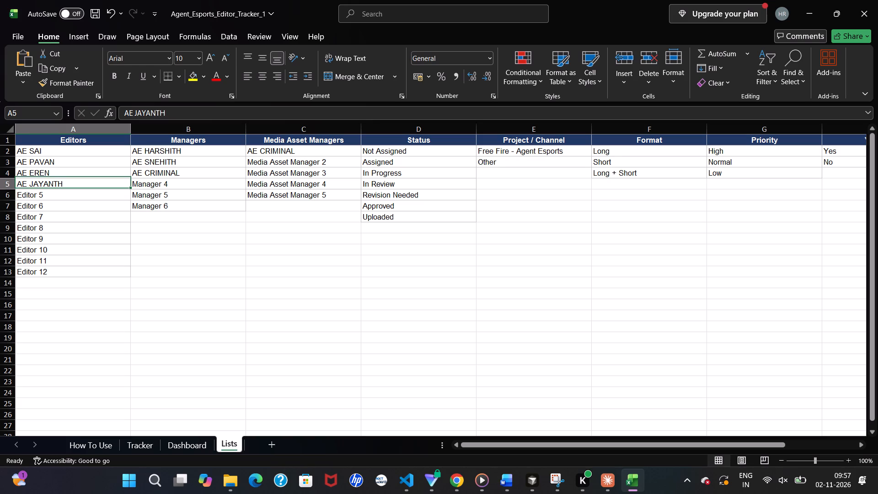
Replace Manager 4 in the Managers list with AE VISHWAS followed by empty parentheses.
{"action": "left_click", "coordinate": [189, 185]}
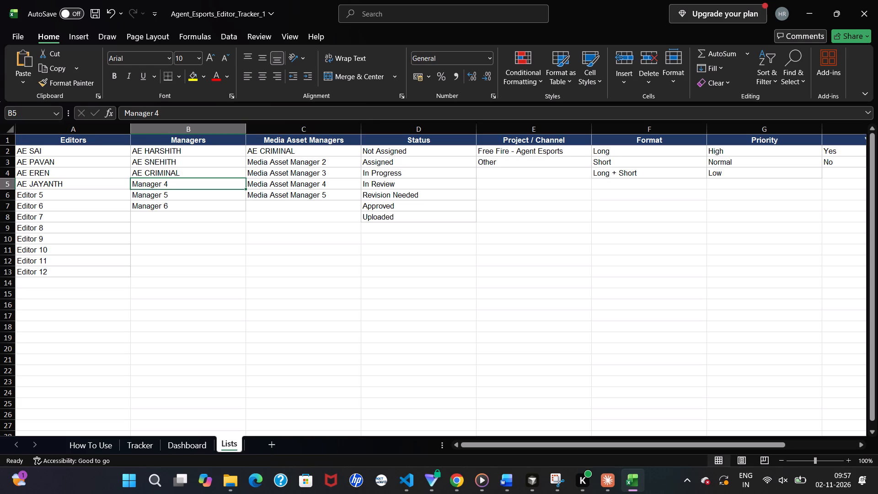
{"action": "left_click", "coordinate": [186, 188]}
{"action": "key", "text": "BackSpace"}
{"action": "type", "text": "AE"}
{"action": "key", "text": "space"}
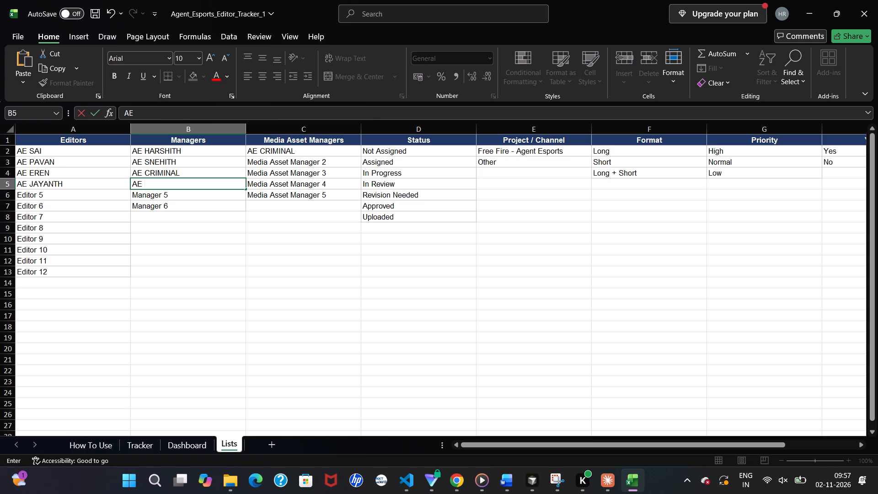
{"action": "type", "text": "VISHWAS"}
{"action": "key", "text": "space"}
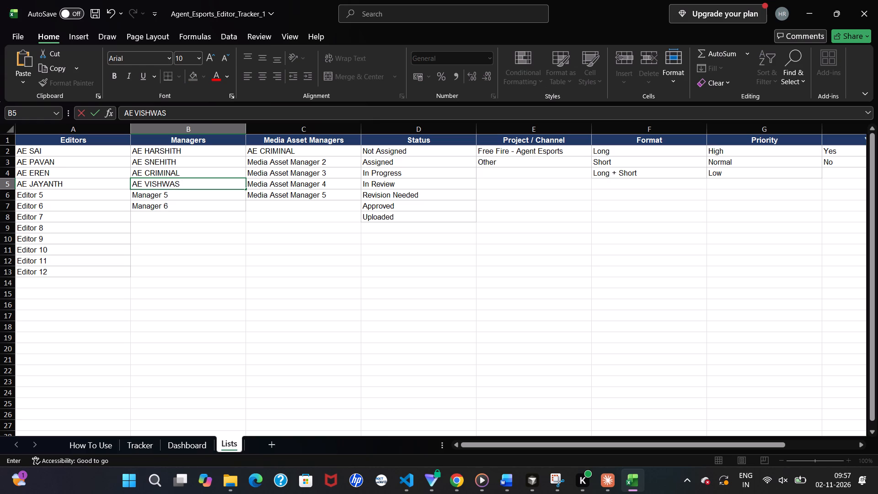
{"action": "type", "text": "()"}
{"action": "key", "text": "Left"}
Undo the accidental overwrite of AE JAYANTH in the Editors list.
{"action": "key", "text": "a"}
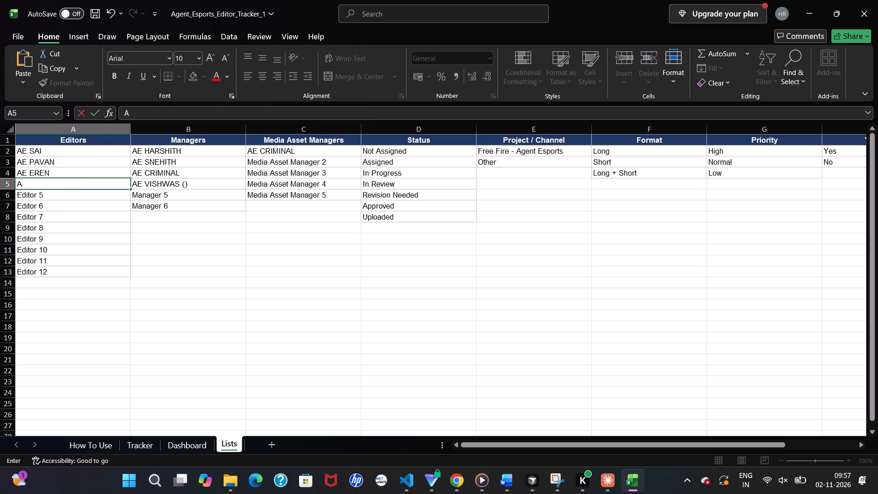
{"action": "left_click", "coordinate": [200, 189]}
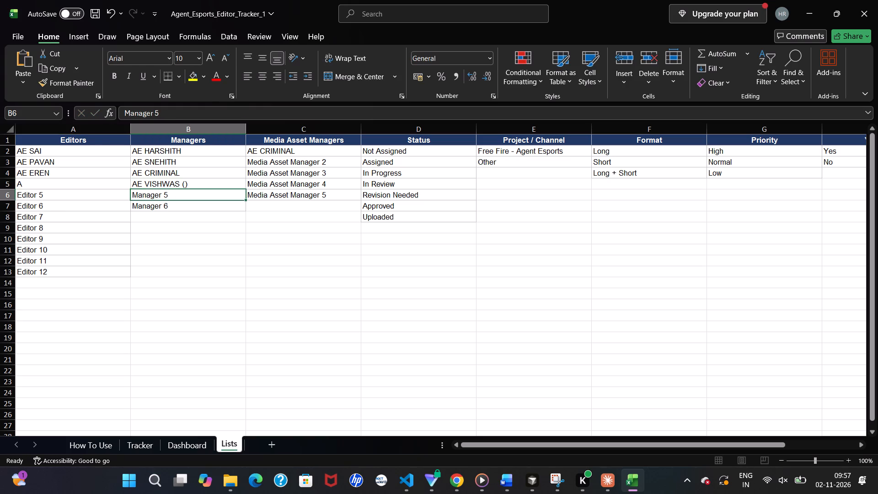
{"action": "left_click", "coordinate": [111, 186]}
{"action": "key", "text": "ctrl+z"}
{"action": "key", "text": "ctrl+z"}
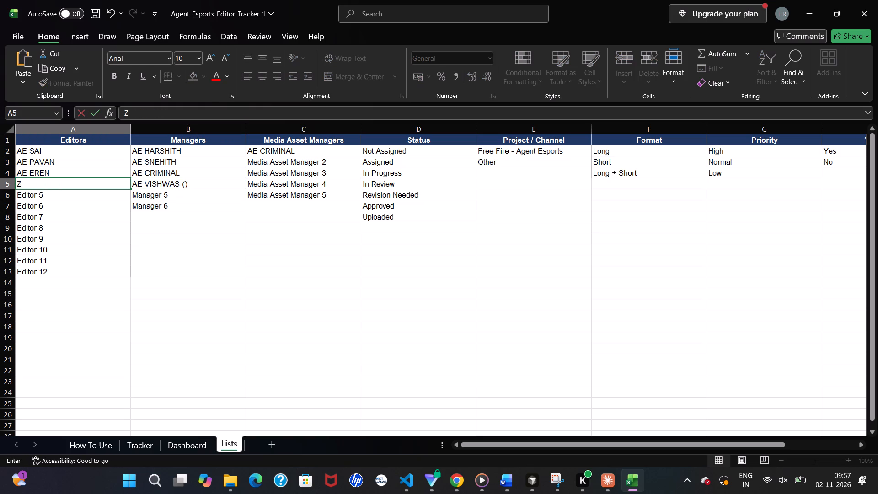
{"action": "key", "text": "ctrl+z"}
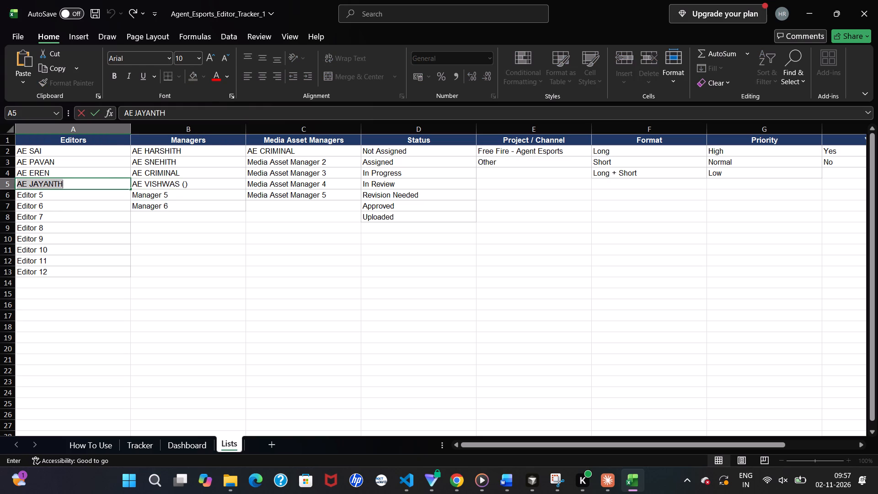
Change the fourth manager's name in the Managers list to AE VISHWAS **.
{"action": "left_click", "coordinate": [175, 182]}
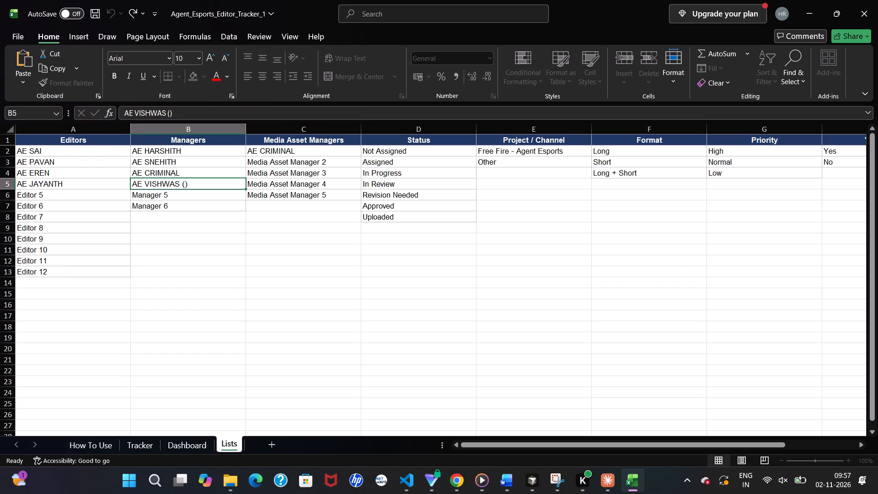
{"action": "left_click", "coordinate": [187, 186]}
{"action": "left_click", "coordinate": [197, 183]}
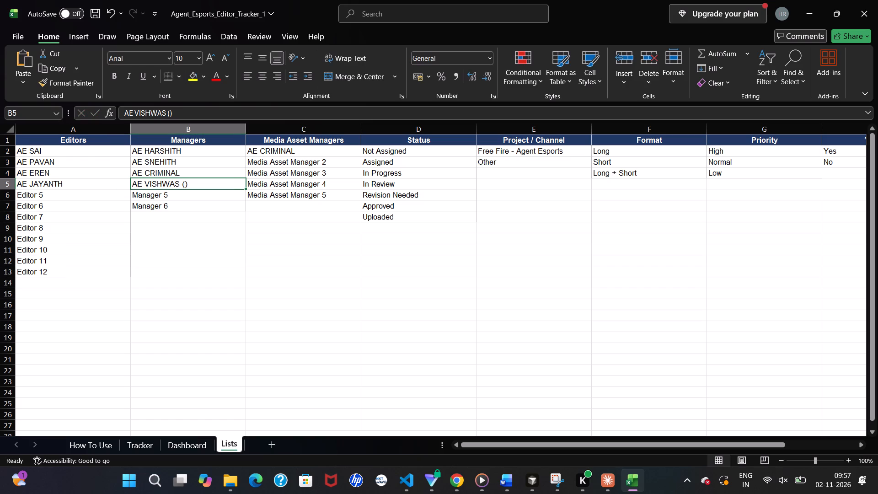
{"action": "key", "text": "BackSpace"}
{"action": "type", "text": "AE"}
{"action": "key", "text": "space"}
{"action": "type", "text": "VISHA"}
{"action": "key", "text": "BackSpace"}
{"action": "type", "text": "WAS"}
{"action": "key", "text": "space"}
{"action": "type", "text": "**"}
{"action": "left_click", "coordinate": [168, 201]}
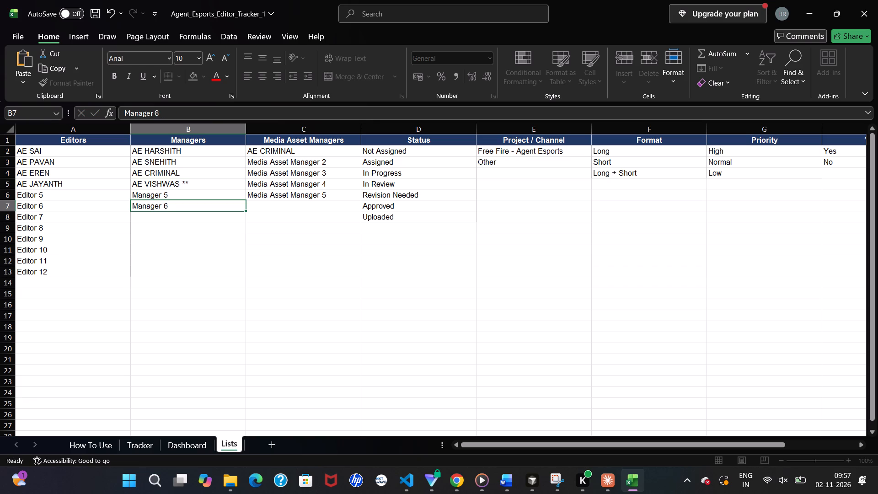
{"action": "left_click", "coordinate": [161, 193]}
{"action": "left_click", "coordinate": [180, 197]}
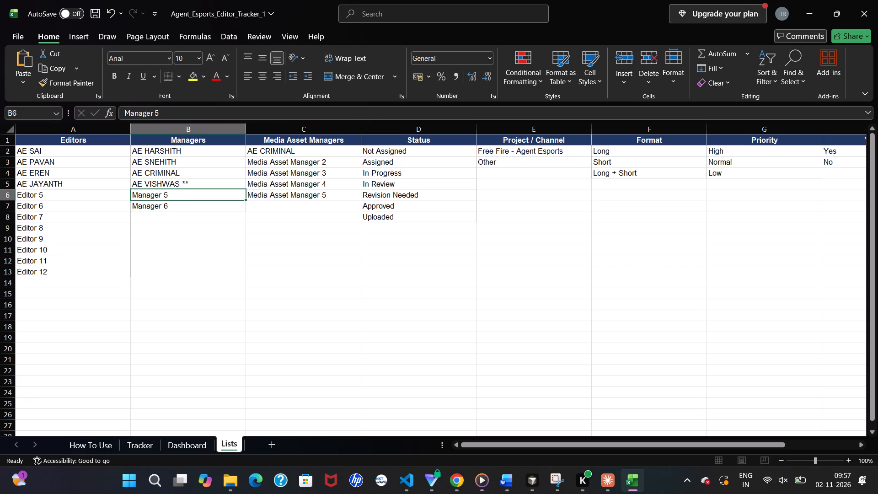
{"action": "key", "text": "BackSpace"}
{"action": "type", "text": "AE BALA"}
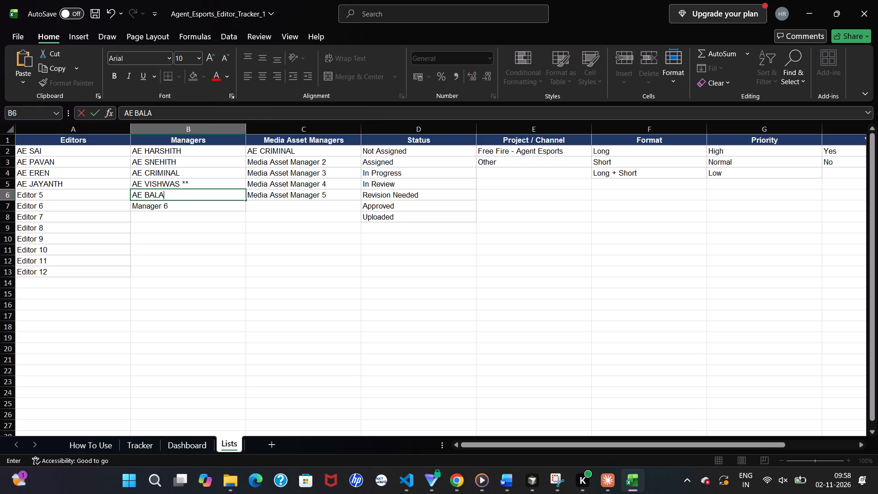
{"action": "type", "text": "JI"}
{"action": "key", "text": "space"}
{"action": "key", "text": "shift+asterisk"}
Replace Manager 6 with OTHERS in the Managers list.
{"action": "left_click", "coordinate": [167, 209]}
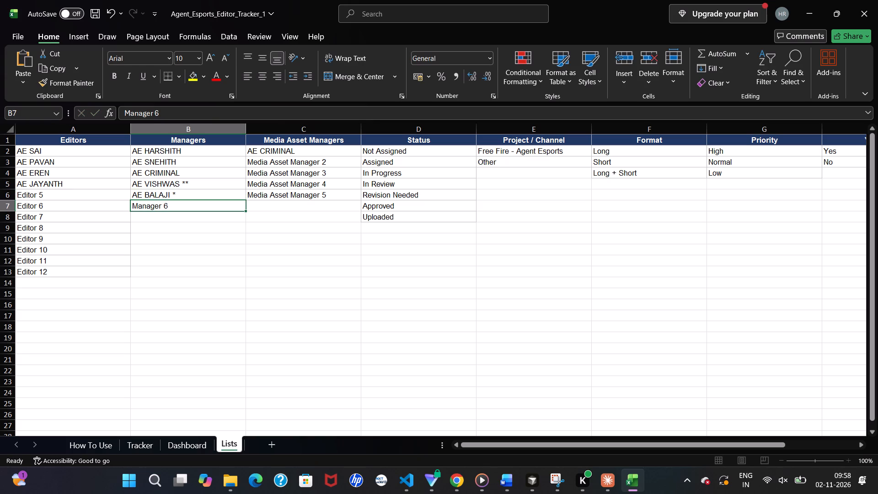
{"action": "key", "text": "BackSpace"}
{"action": "type", "text": "OTHERS"}
{"action": "left_click", "coordinate": [293, 231]}
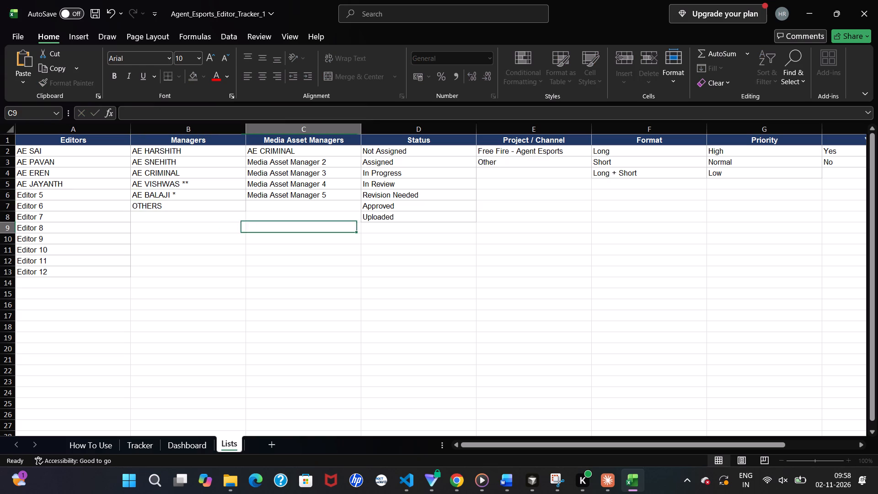
Review the manager, media asset manager, status and other option columns in the Lists sheet.
{"action": "left_click", "coordinate": [192, 208]}
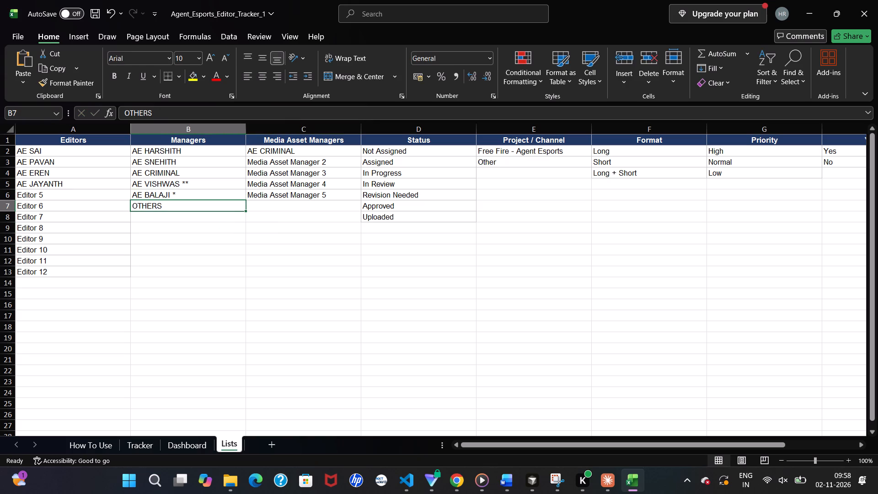
{"action": "left_click", "coordinate": [281, 163]}
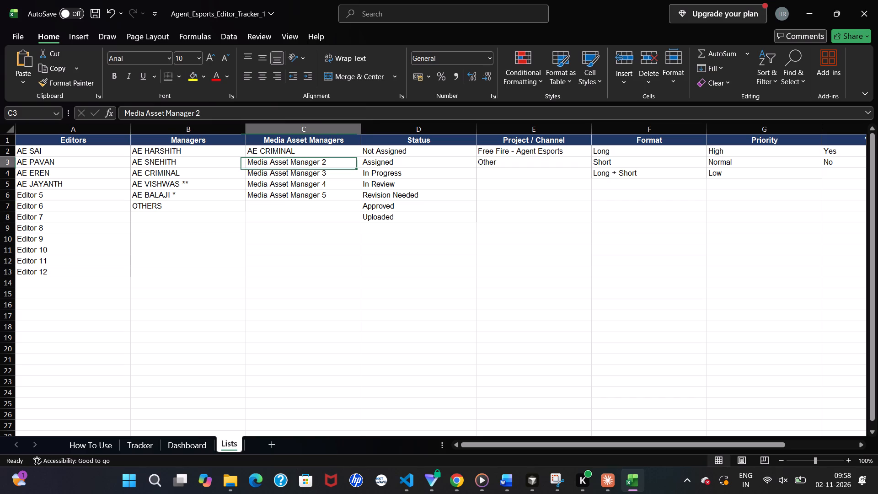
{"action": "left_click", "coordinate": [197, 210]}
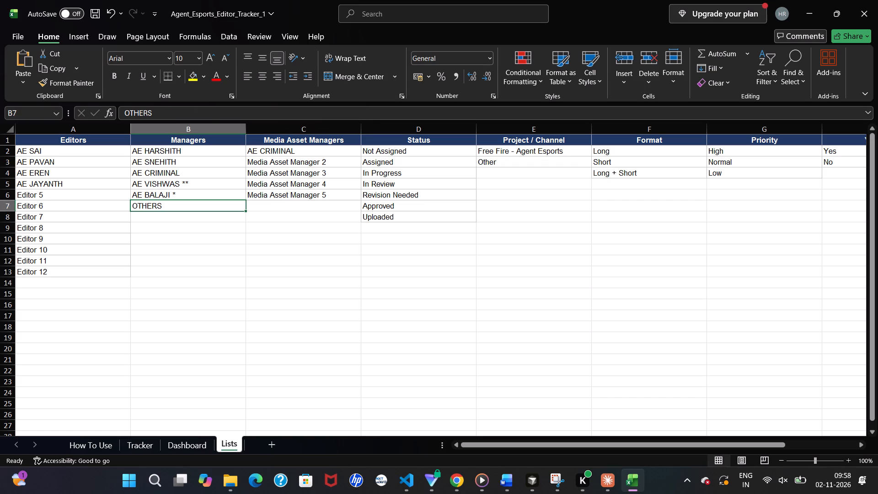
{"action": "left_click", "coordinate": [295, 162]}
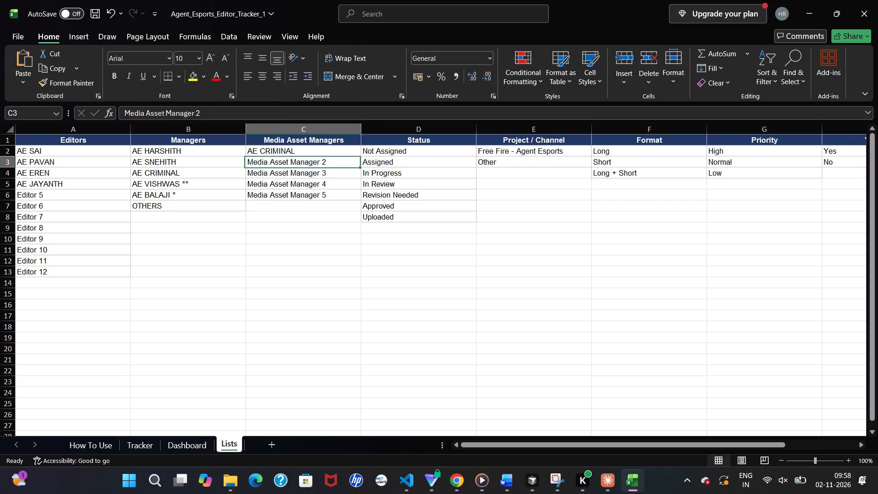
{"action": "left_click", "coordinate": [390, 155]}
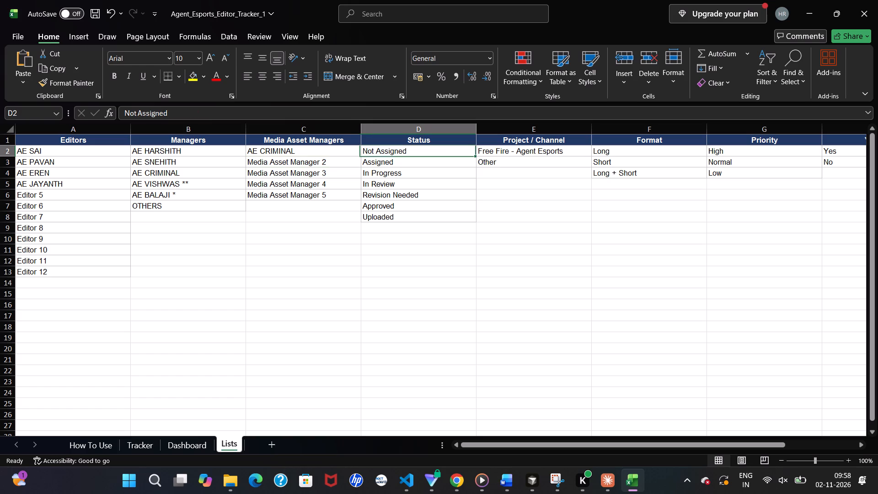
{"action": "scroll", "coordinate": [200, 260], "scroll_direction": "right", "scroll_amount": 1}
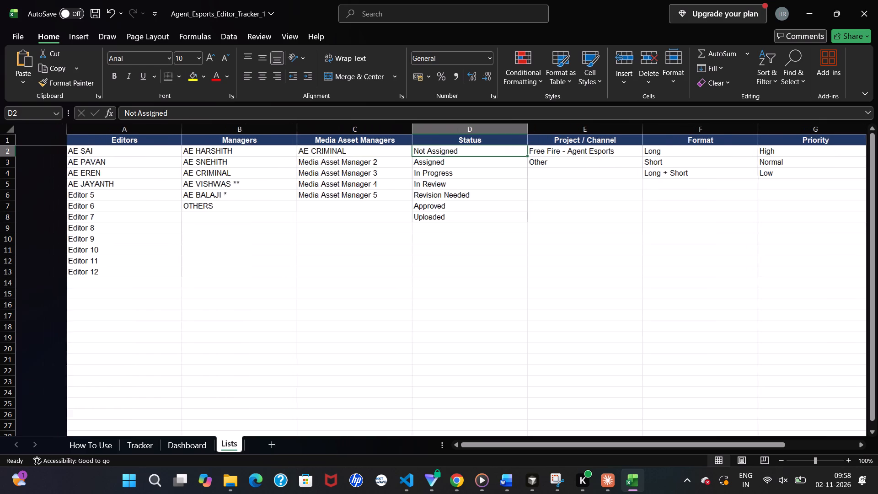
{"action": "scroll", "coordinate": [200, 260], "scroll_direction": "right", "scroll_amount": 1}
{"action": "scroll", "coordinate": [380, 213], "scroll_direction": "left", "scroll_amount": 1}
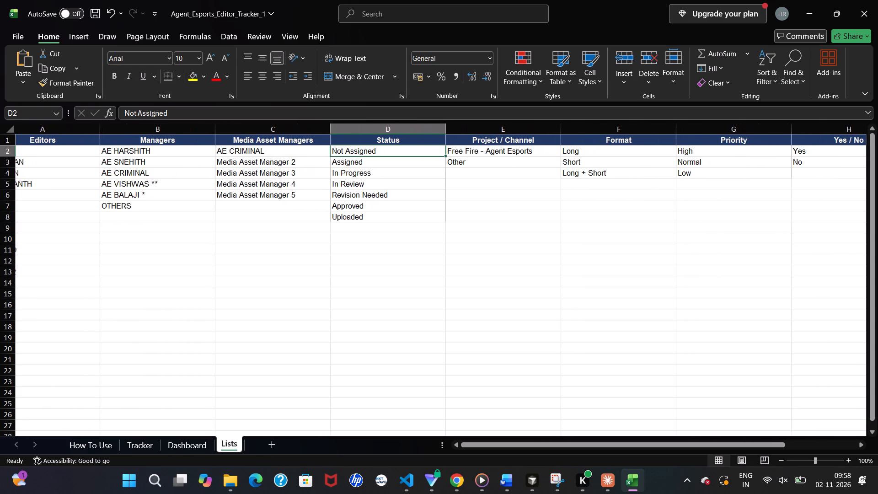
{"action": "scroll", "coordinate": [380, 213], "scroll_direction": "left", "scroll_amount": 3}
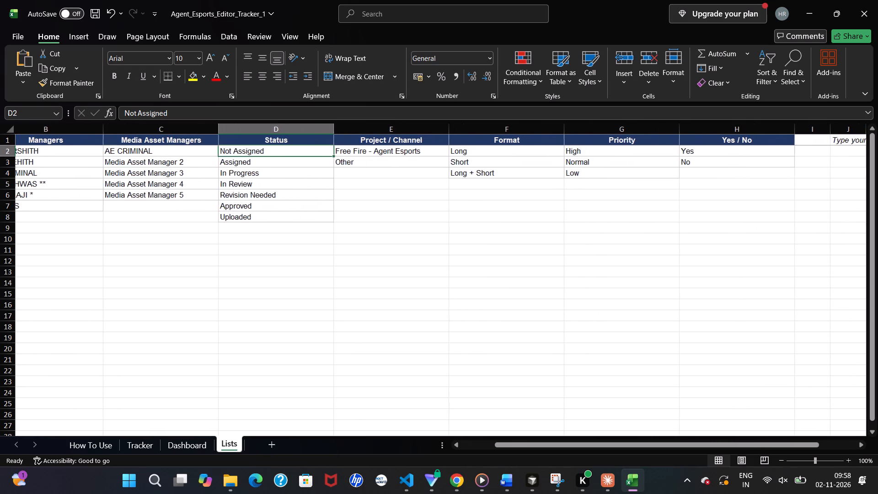
{"action": "scroll", "coordinate": [380, 213], "scroll_direction": "left", "scroll_amount": 10}
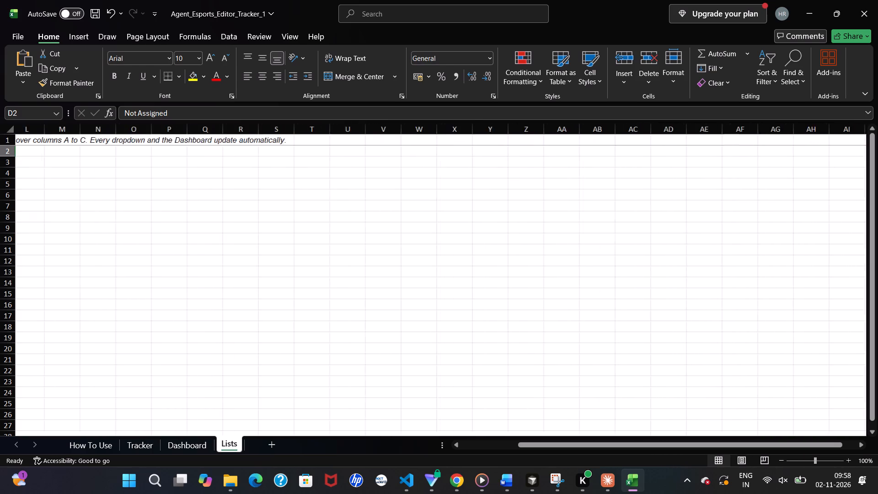
{"action": "scroll", "coordinate": [380, 213], "scroll_direction": "right", "scroll_amount": 9}
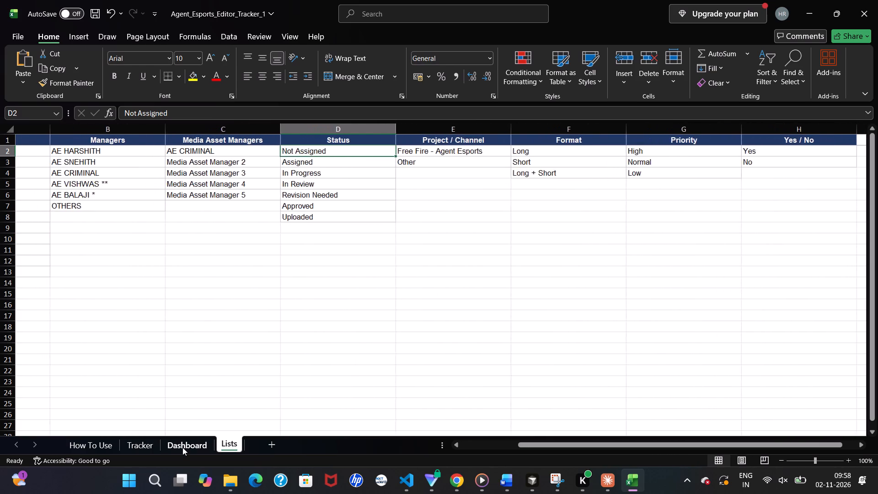
Examine the Dashboard sheet's overall figures, editor workload, manager summary and raw clip source tables.
{"action": "left_click", "coordinate": [182, 447]}
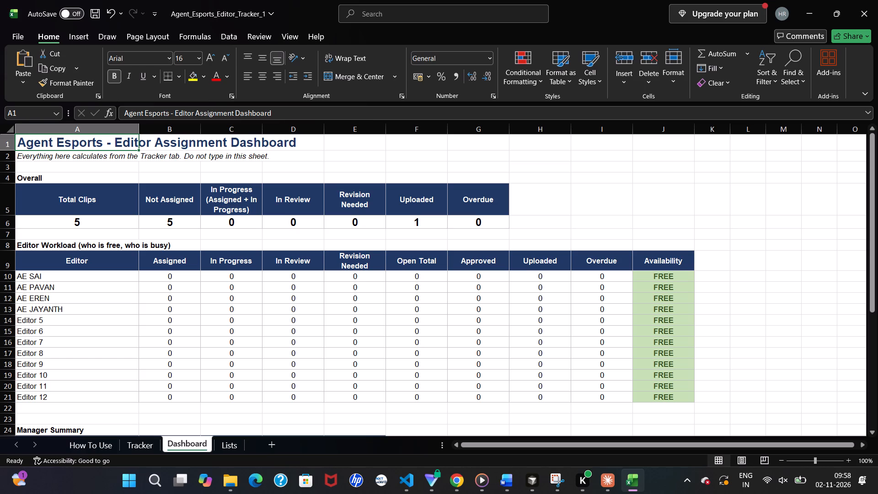
{"action": "left_click", "coordinate": [377, 164]}
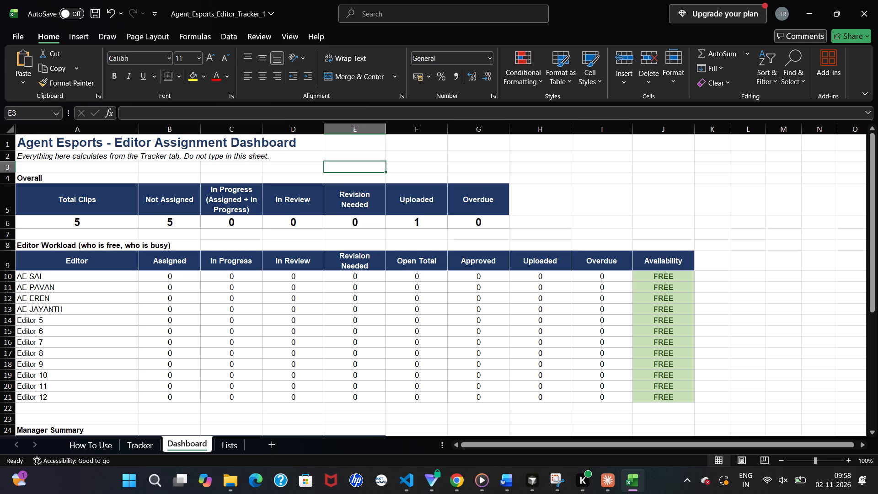
{"action": "scroll", "coordinate": [306, 356], "scroll_direction": "down", "scroll_amount": 3}
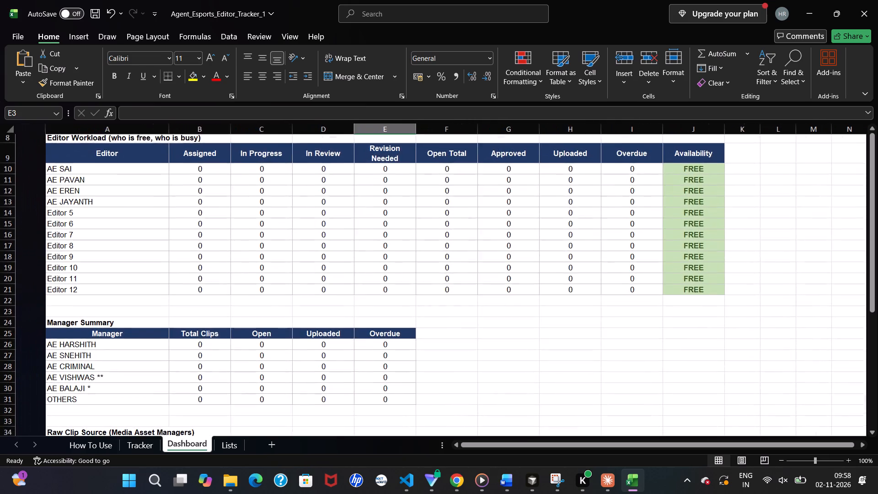
{"action": "scroll", "coordinate": [306, 356], "scroll_direction": "down", "scroll_amount": 2}
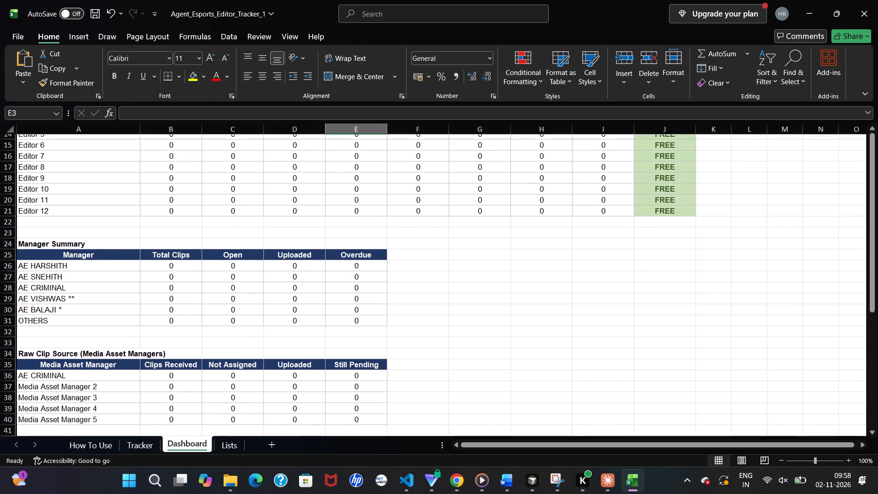
{"action": "scroll", "coordinate": [306, 356], "scroll_direction": "down", "scroll_amount": 3}
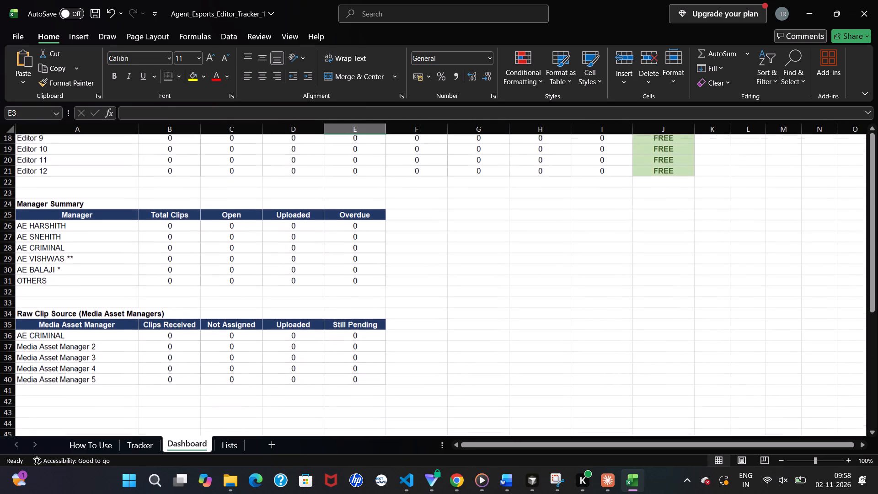
{"action": "scroll", "coordinate": [306, 356], "scroll_direction": "down", "scroll_amount": 1}
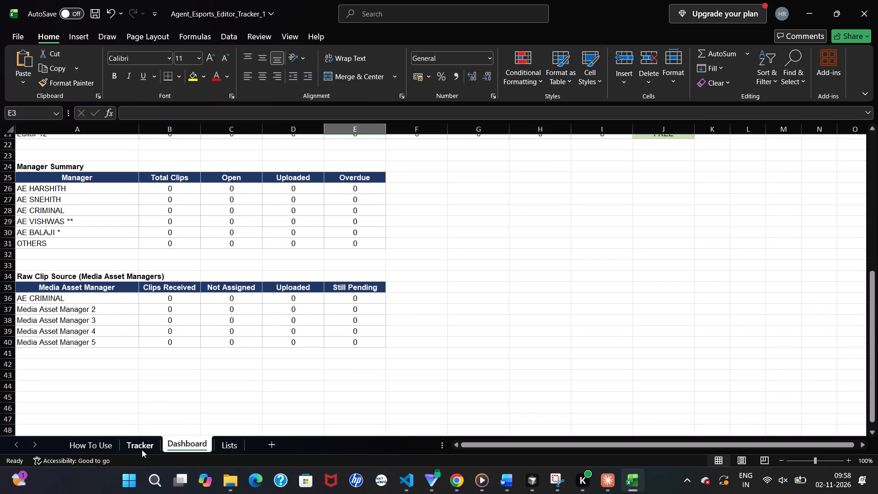
Examine the Tracker sheet's clip rows across all columns, from Date Received through Notes.
{"action": "left_click", "coordinate": [139, 450]}
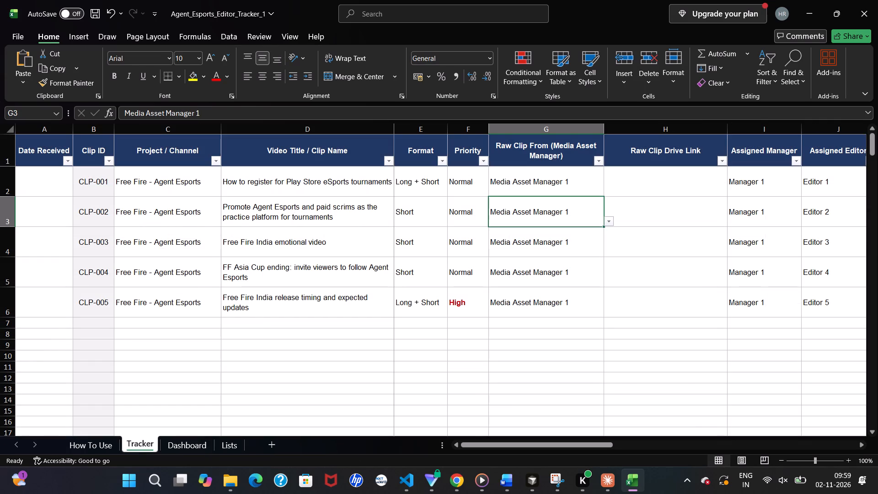
{"action": "scroll", "coordinate": [441, 310], "scroll_direction": "left", "scroll_amount": 7}
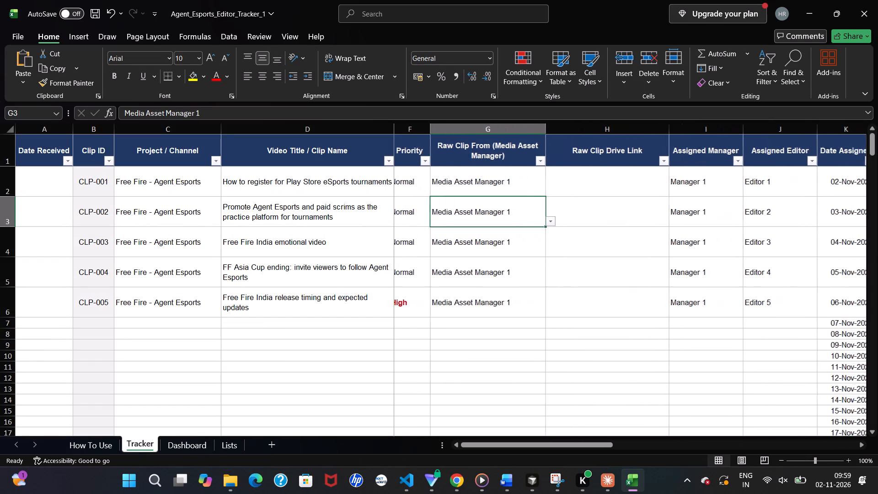
{"action": "scroll", "coordinate": [441, 310], "scroll_direction": "left", "scroll_amount": 2}
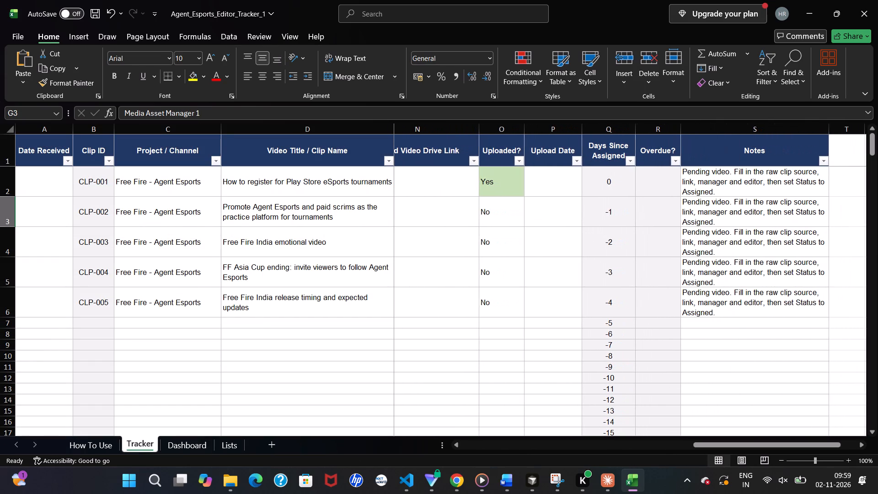
{"action": "scroll", "coordinate": [441, 310], "scroll_direction": "right", "scroll_amount": 6}
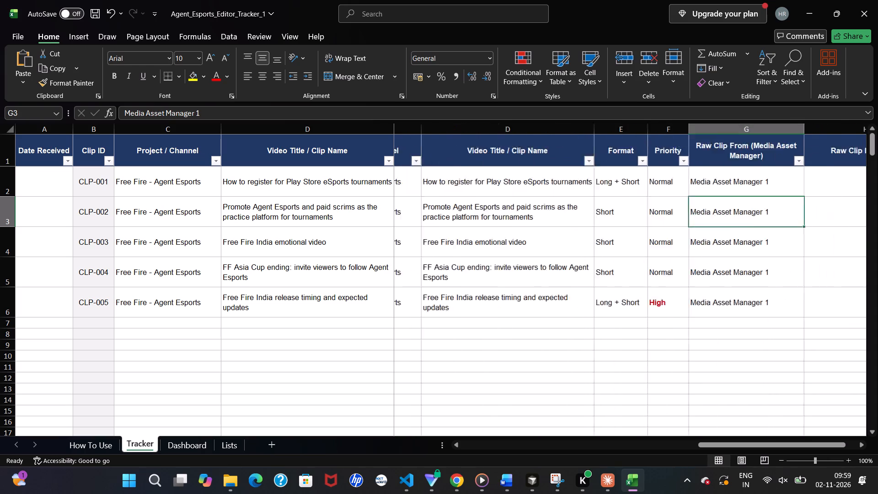
{"action": "scroll", "coordinate": [441, 310], "scroll_direction": "right", "scroll_amount": 10}
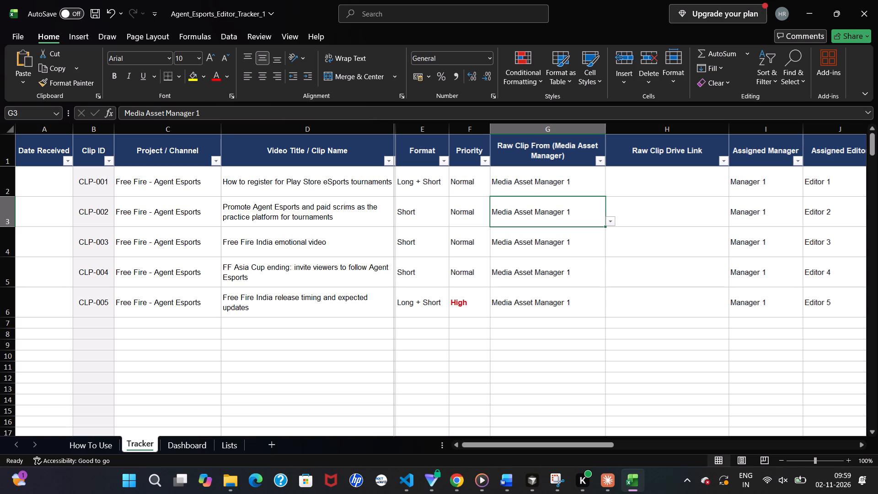
{"action": "scroll", "coordinate": [516, 295], "scroll_direction": "right", "scroll_amount": 7}
{"action": "scroll", "coordinate": [516, 295], "scroll_direction": "up", "scroll_amount": 1}
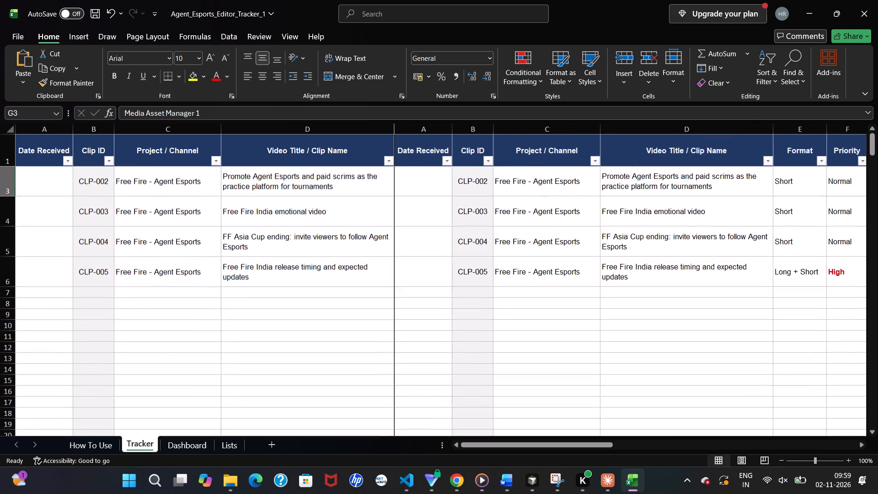
{"action": "scroll", "coordinate": [516, 295], "scroll_direction": "up", "scroll_amount": 2}
{"action": "scroll", "coordinate": [453, 299], "scroll_direction": "up", "scroll_amount": 1}
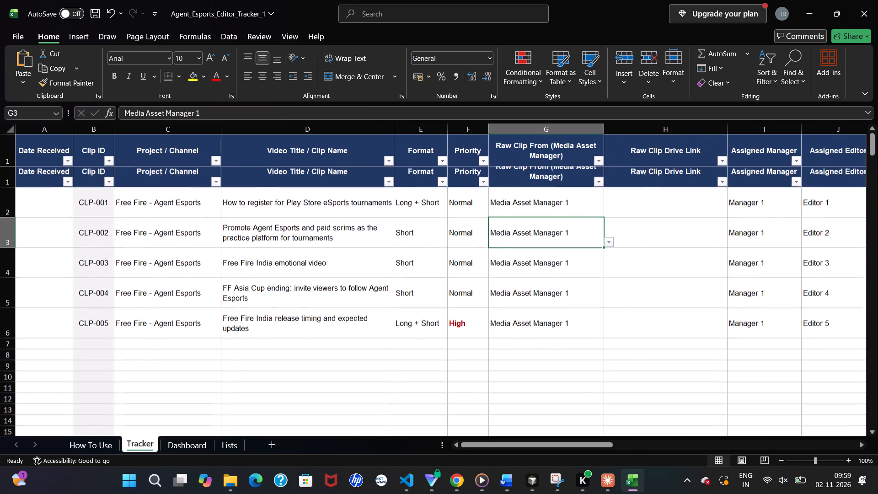
{"action": "scroll", "coordinate": [453, 299], "scroll_direction": "up", "scroll_amount": 2}
{"action": "scroll", "coordinate": [453, 299], "scroll_direction": "left", "scroll_amount": 4}
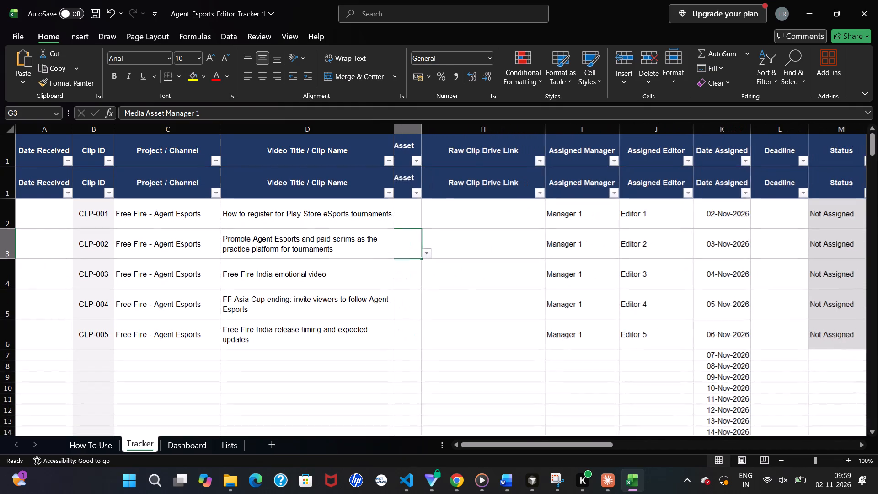
{"action": "scroll", "coordinate": [453, 299], "scroll_direction": "left", "scroll_amount": 2}
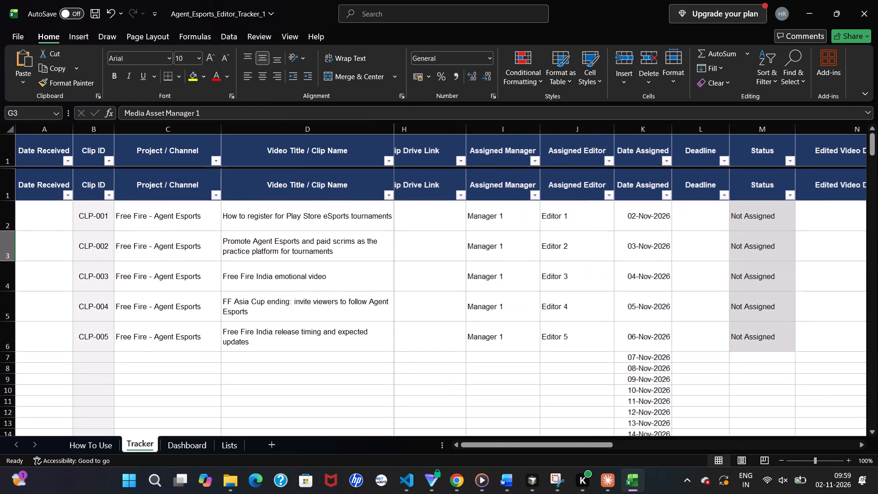
{"action": "scroll", "coordinate": [453, 299], "scroll_direction": "right", "scroll_amount": 4}
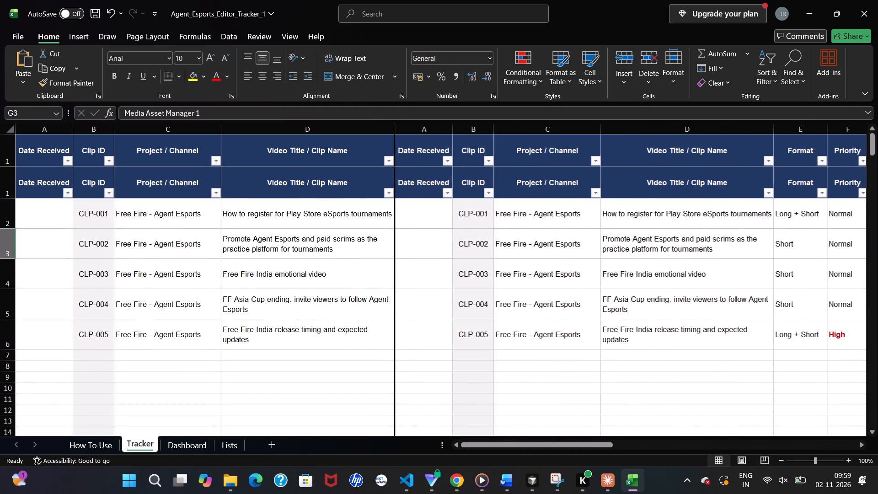
Clear the video titles of all five sample clips, CLP-001 to CLP-005, in the Tracker sheet.
{"action": "left_click", "coordinate": [299, 182]}
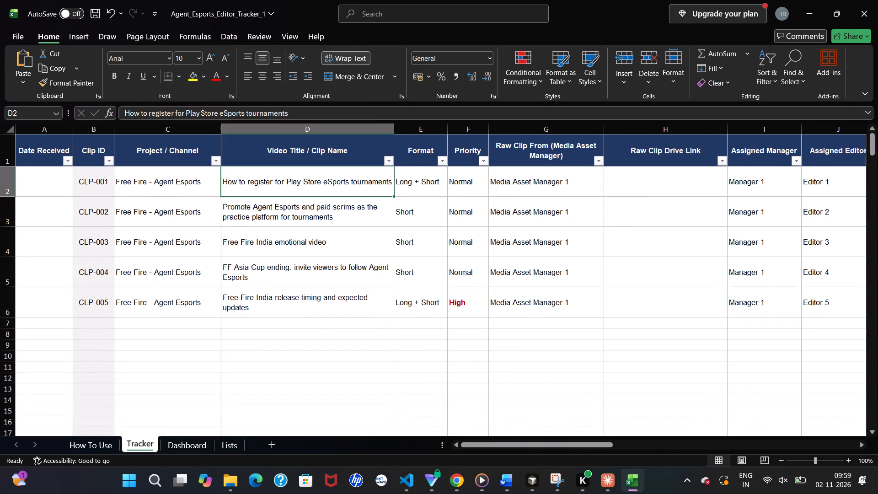
{"action": "key", "text": "BackSpace"}
{"action": "left_click", "coordinate": [303, 215]}
{"action": "key", "text": "BackSpace"}
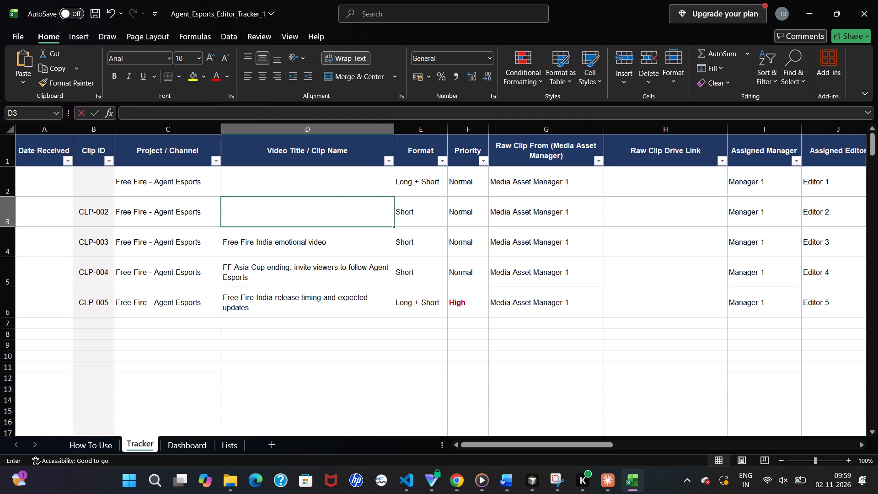
{"action": "left_click", "coordinate": [284, 240]}
{"action": "key", "text": "BackSpace"}
{"action": "left_click", "coordinate": [274, 275]}
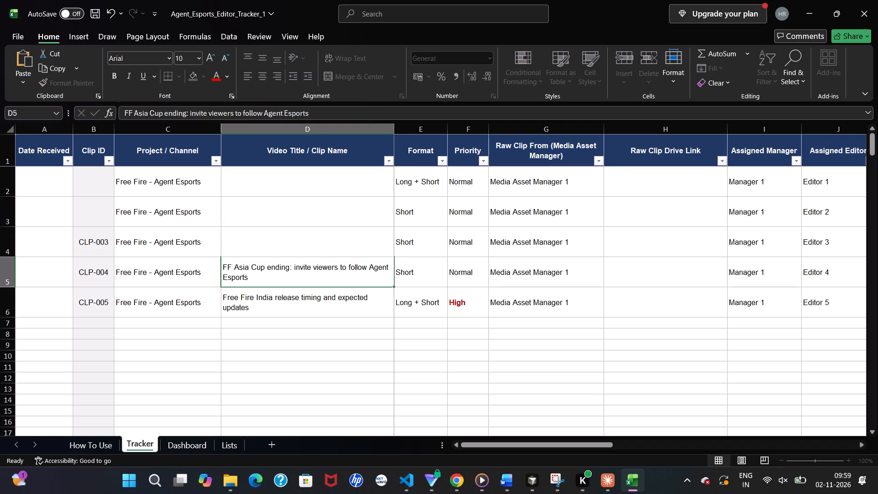
{"action": "key", "text": "BackSpace"}
{"action": "left_click", "coordinate": [272, 300]}
{"action": "key", "text": "BackSpace"}
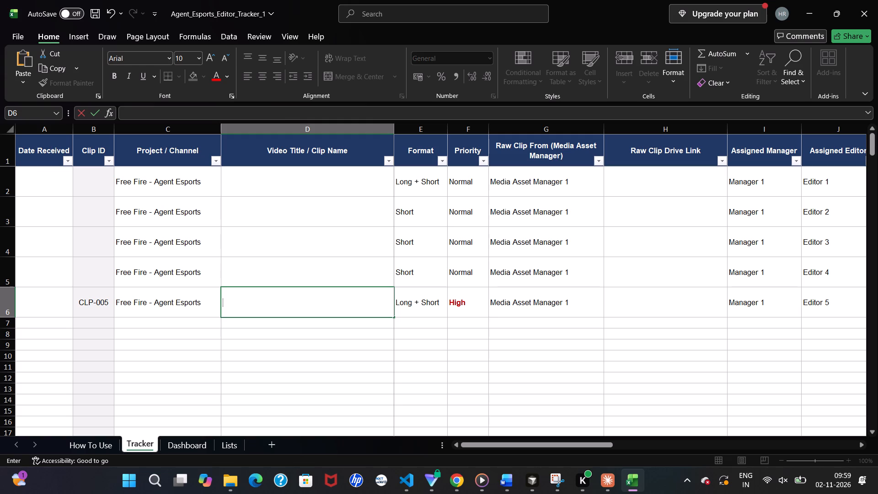
Set the priority of the fifth clip row in the Tracker to Normal.
{"action": "left_click", "coordinate": [466, 301]}
{"action": "key", "text": "BackSpace"}
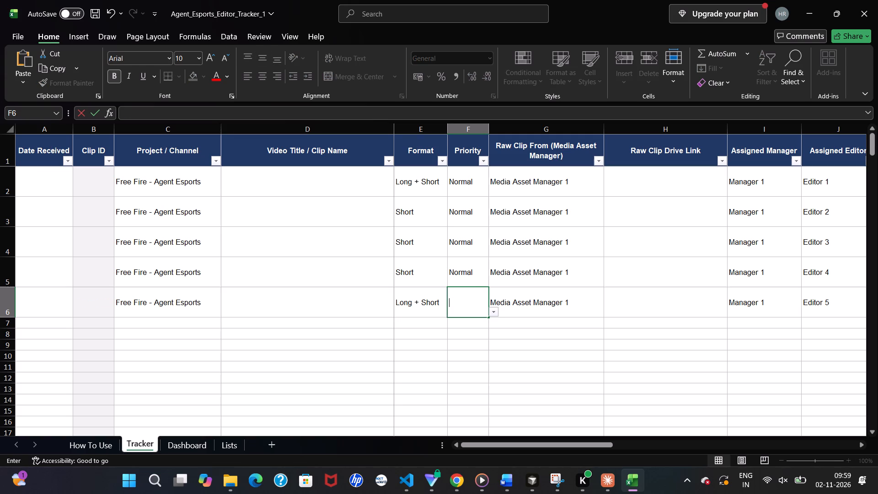
{"action": "type", "text": "NO"}
{"action": "key", "text": "Return"}
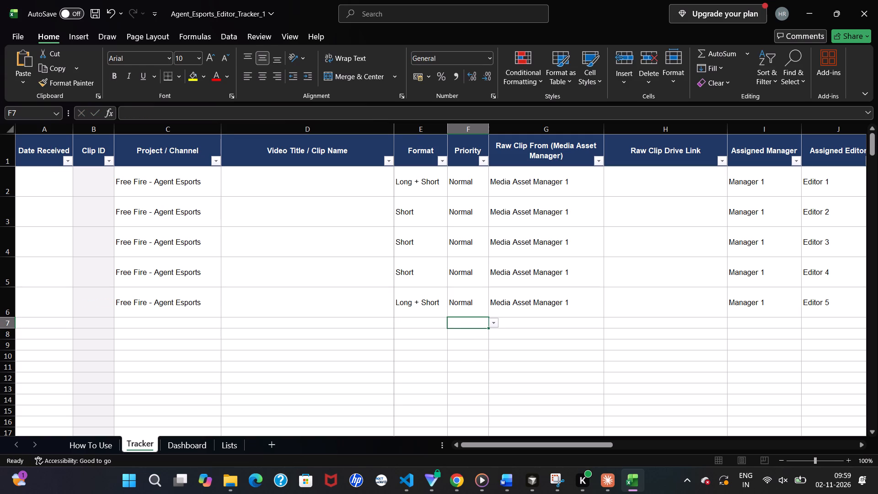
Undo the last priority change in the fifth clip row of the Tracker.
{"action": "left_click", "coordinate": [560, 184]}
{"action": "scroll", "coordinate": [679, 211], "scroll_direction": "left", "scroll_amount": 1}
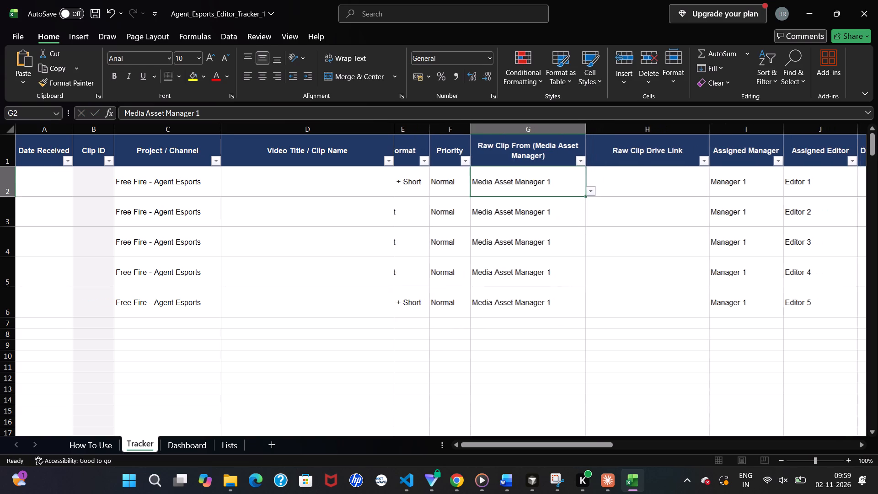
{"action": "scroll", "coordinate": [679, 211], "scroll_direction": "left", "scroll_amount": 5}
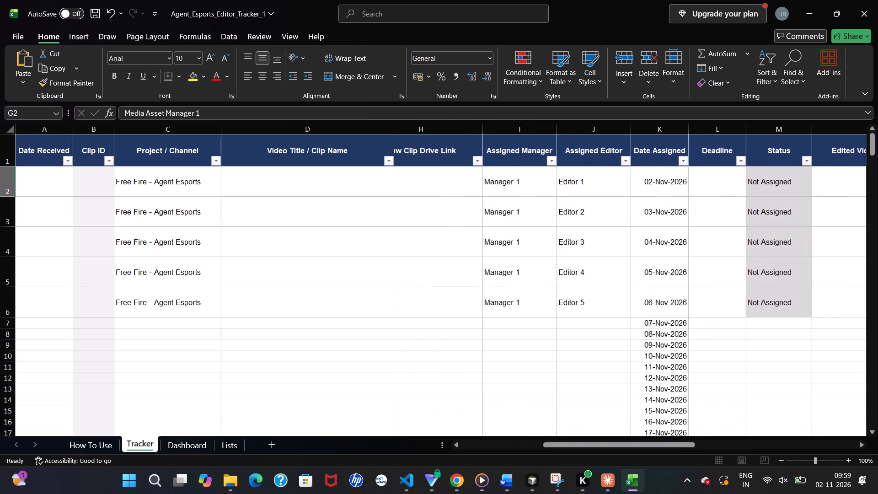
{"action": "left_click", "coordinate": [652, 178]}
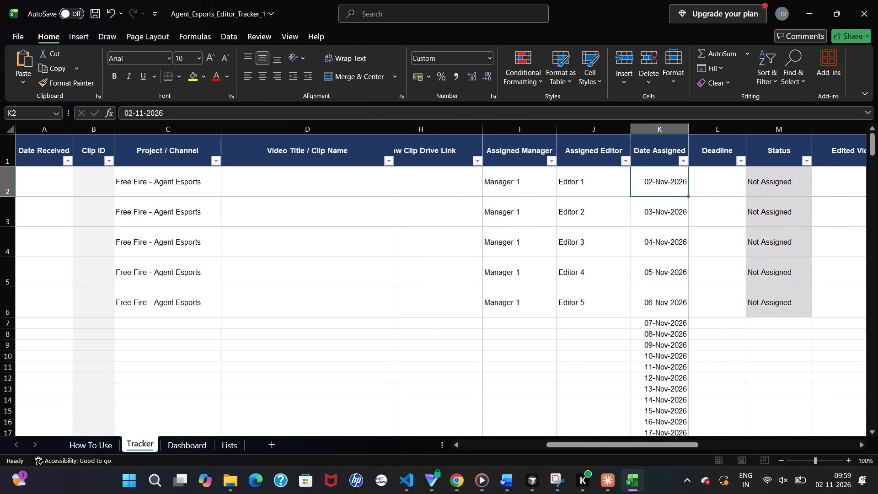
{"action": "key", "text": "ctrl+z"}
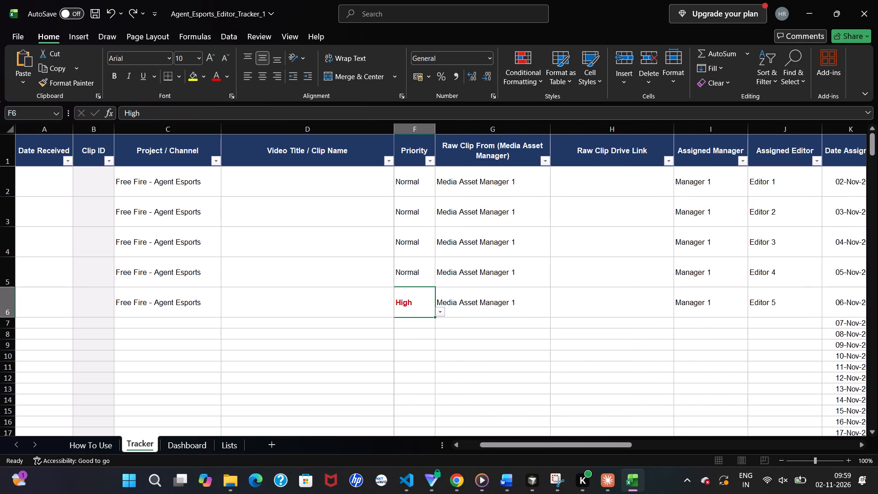
Set the priority of the fifth clip row in the Tracker to Normal.
{"action": "left_click", "coordinate": [410, 309]}
{"action": "key", "text": "BackSpace"}
{"action": "type", "text": "NOR"}
{"action": "key", "text": "Return"}
Clear the Date Assigned values in rows 2 to 7 of the Tracker, one cell at a time.
{"action": "scroll", "coordinate": [626, 264], "scroll_direction": "left", "scroll_amount": 3}
{"action": "left_click", "coordinate": [640, 187]}
{"action": "key", "text": "BackSpace"}
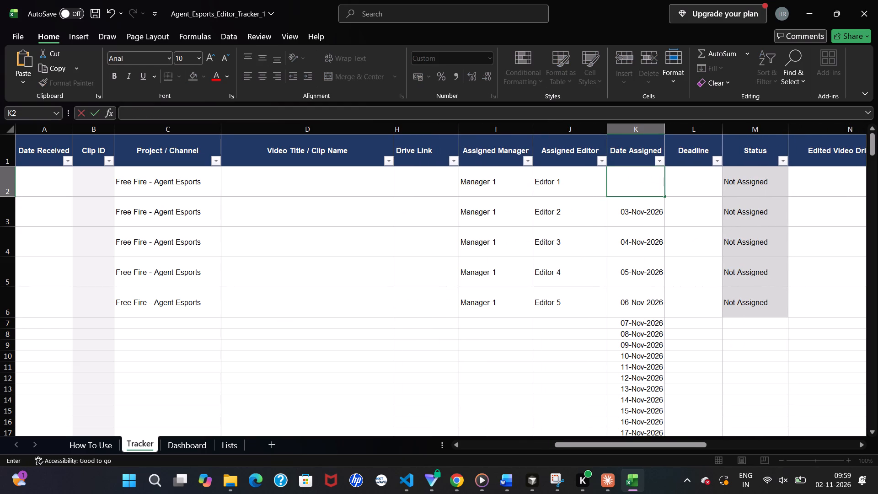
{"action": "left_click", "coordinate": [629, 207]}
{"action": "key", "text": "BackSpace"}
{"action": "left_click", "coordinate": [619, 255]}
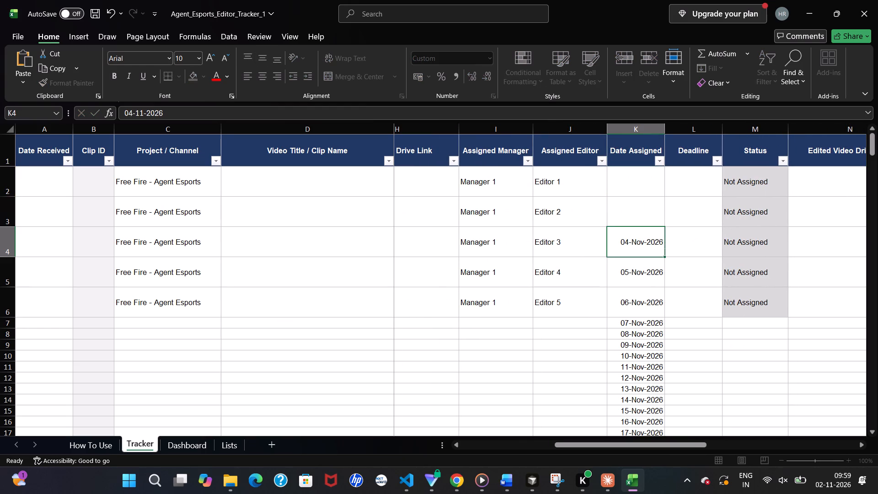
{"action": "key", "text": "backslash"}
{"action": "left_click", "coordinate": [619, 277]}
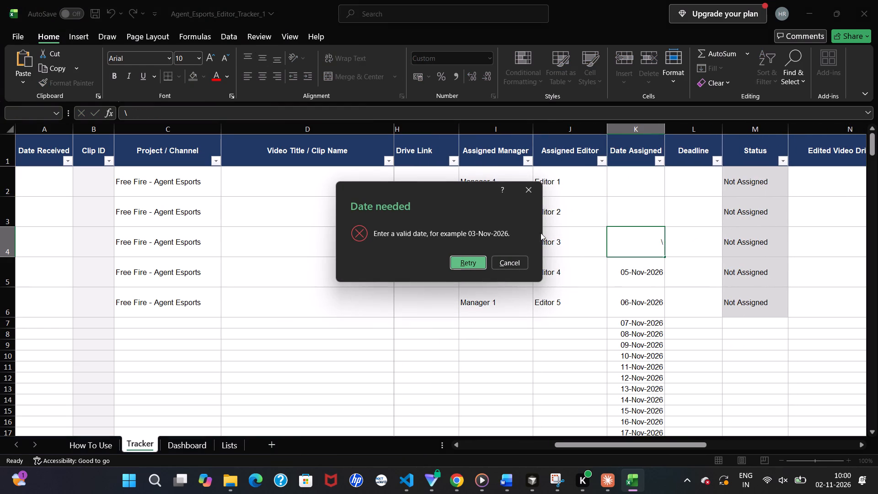
{"action": "left_click", "coordinate": [533, 196]}
{"action": "key", "text": "BackSpace"}
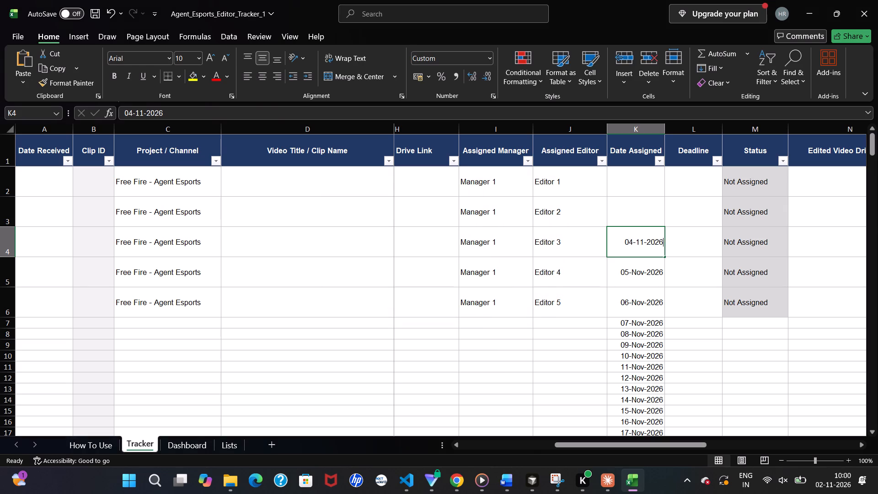
{"action": "left_click", "coordinate": [624, 270]}
{"action": "key", "text": "BackSpace"}
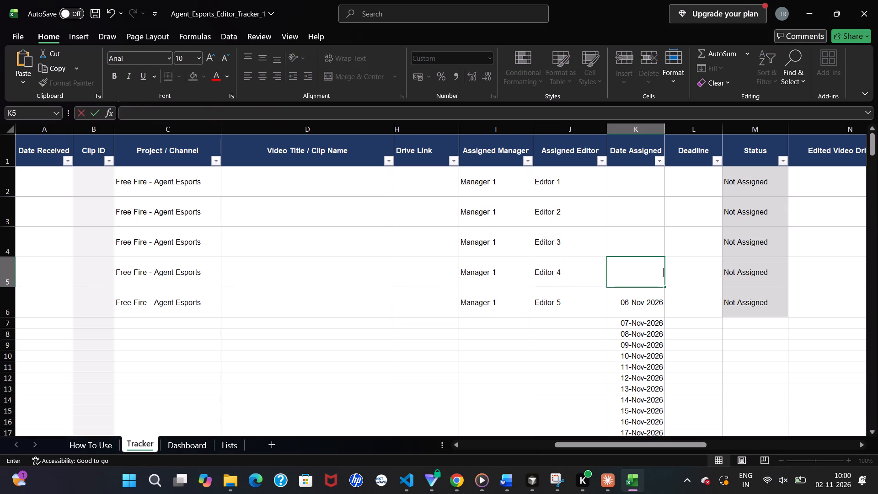
{"action": "left_click", "coordinate": [641, 232]}
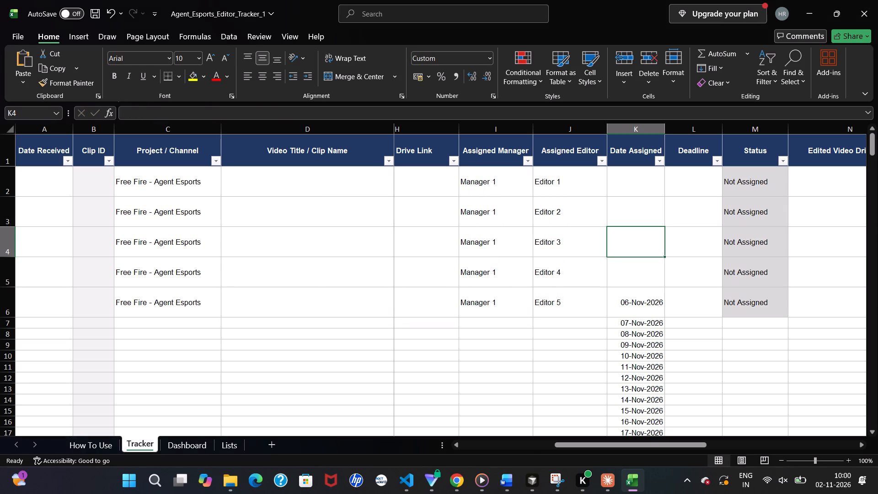
{"action": "double_click", "coordinate": [663, 254]}
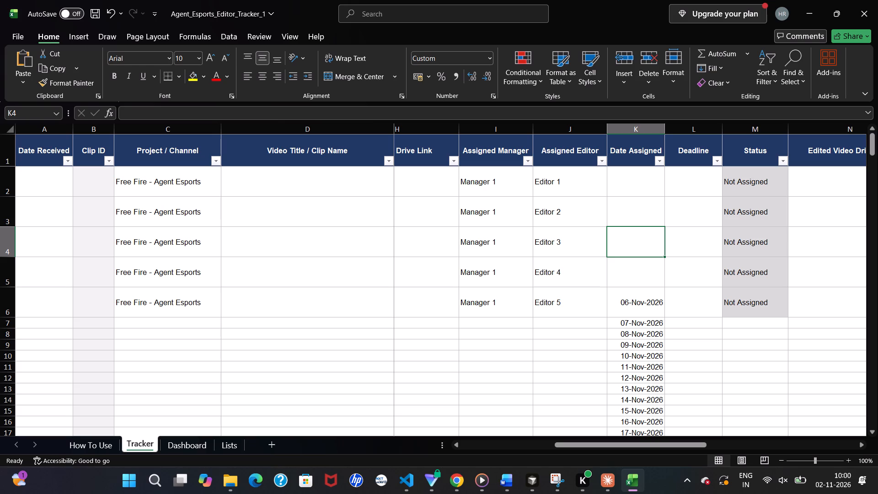
{"action": "double_click", "coordinate": [664, 256]}
{"action": "left_click", "coordinate": [626, 309]}
{"action": "key", "text": "BackSpace"}
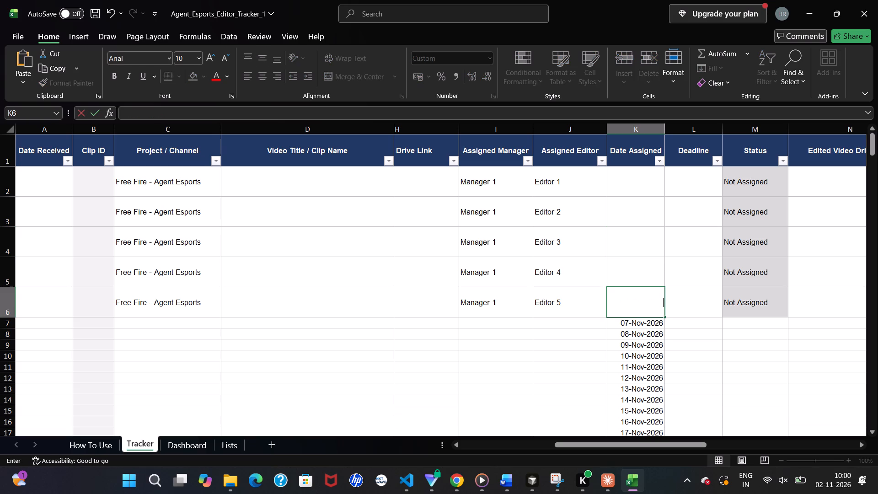
{"action": "left_click", "coordinate": [626, 321]}
{"action": "key", "text": "BackSpace"}
Try to clear the Date Assigned dates from row 8 down to row 343 in one go.
{"action": "scroll", "coordinate": [626, 321], "scroll_direction": "down", "scroll_amount": 7}
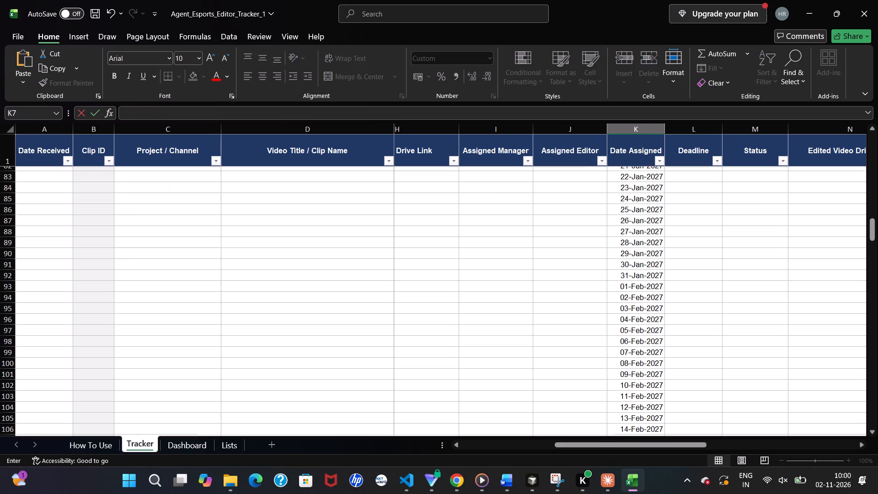
{"action": "scroll", "coordinate": [626, 321], "scroll_direction": "down", "scroll_amount": 12}
{"action": "scroll", "coordinate": [626, 321], "scroll_direction": "up", "scroll_amount": 12}
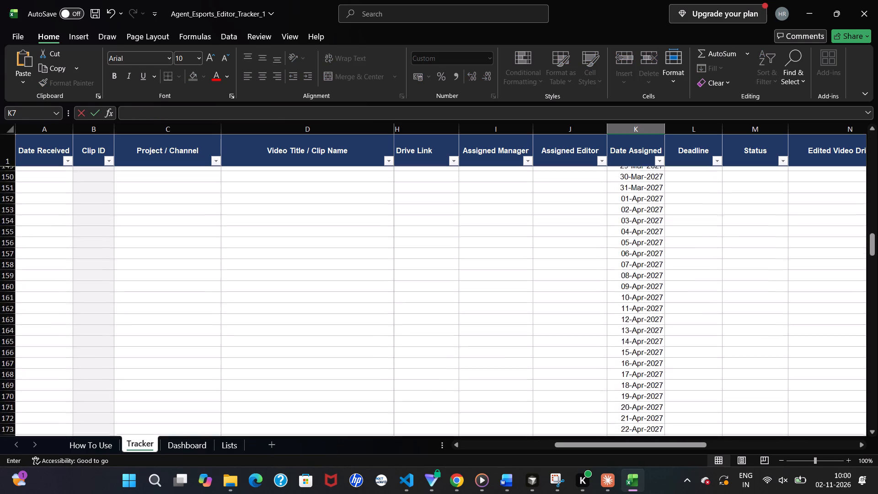
{"action": "scroll", "coordinate": [626, 321], "scroll_direction": "up", "scroll_amount": 8}
{"action": "scroll", "coordinate": [626, 321], "scroll_direction": "down", "scroll_amount": 1}
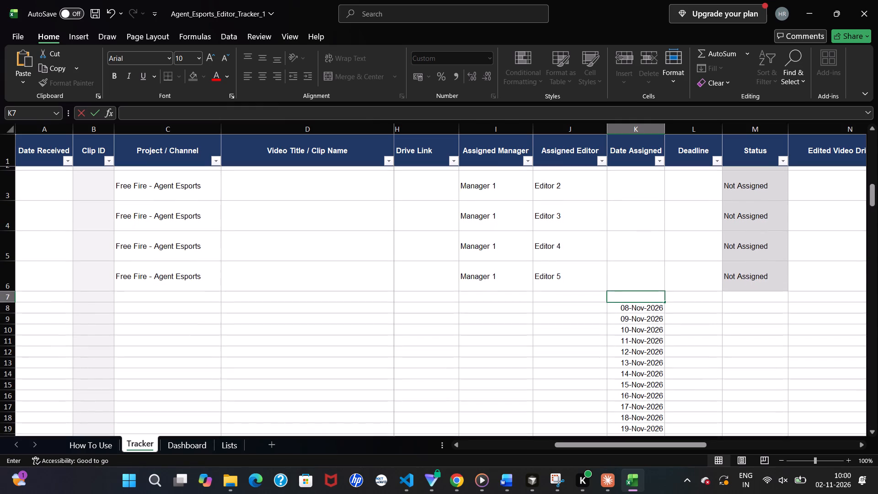
{"action": "left_click", "coordinate": [632, 309]}
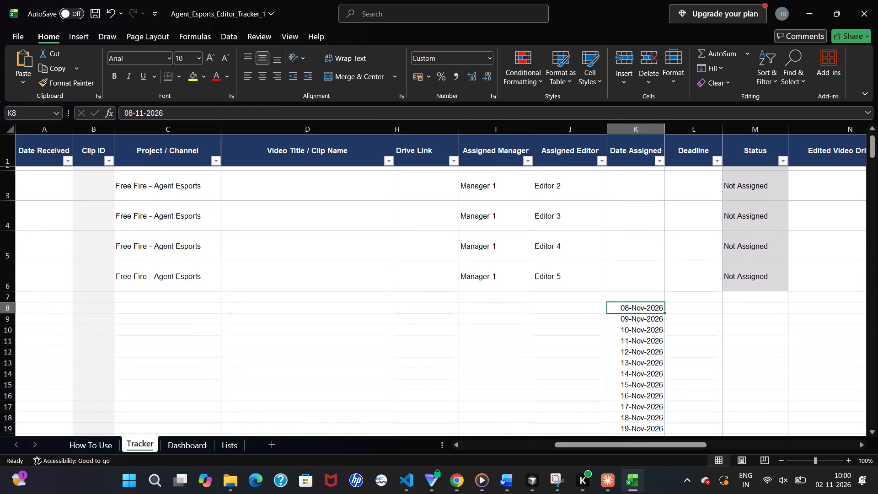
{"action": "left_click_drag", "start_coordinate": [664, 313], "coordinate": [662, 343]}
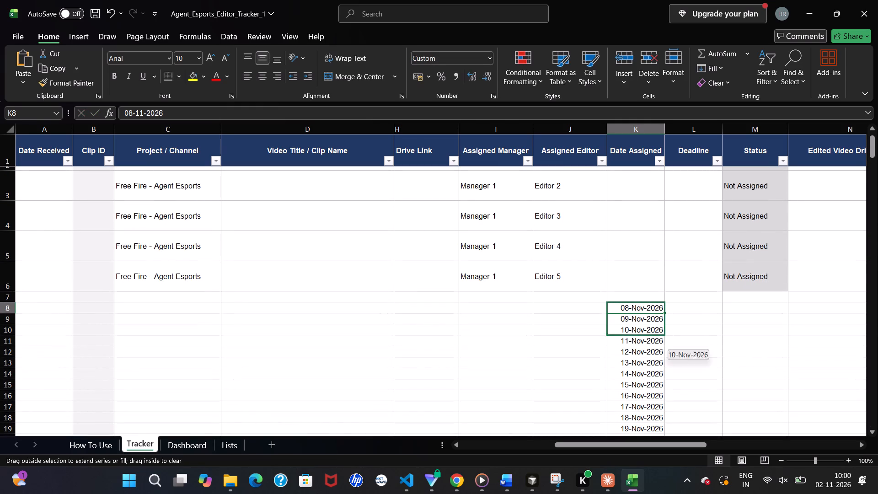
{"action": "left_click_drag", "start_coordinate": [662, 343], "coordinate": [660, 475]}
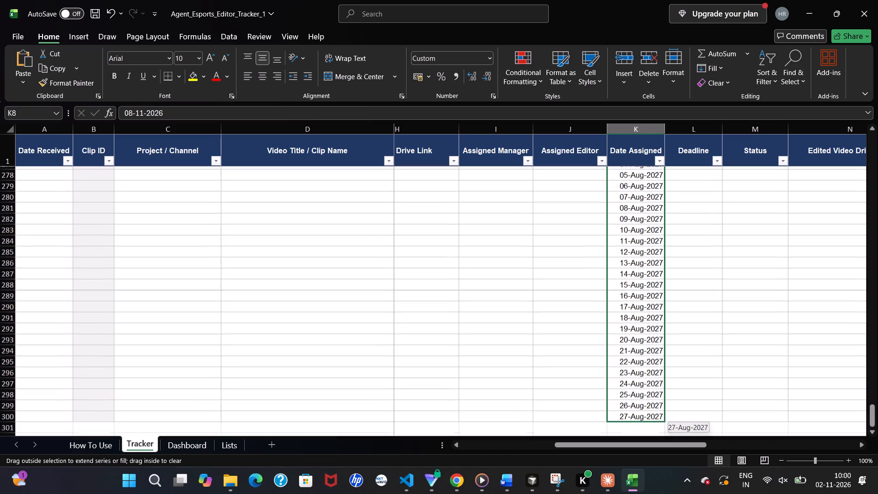
{"action": "left_click_drag", "start_coordinate": [660, 475], "coordinate": [667, 304]}
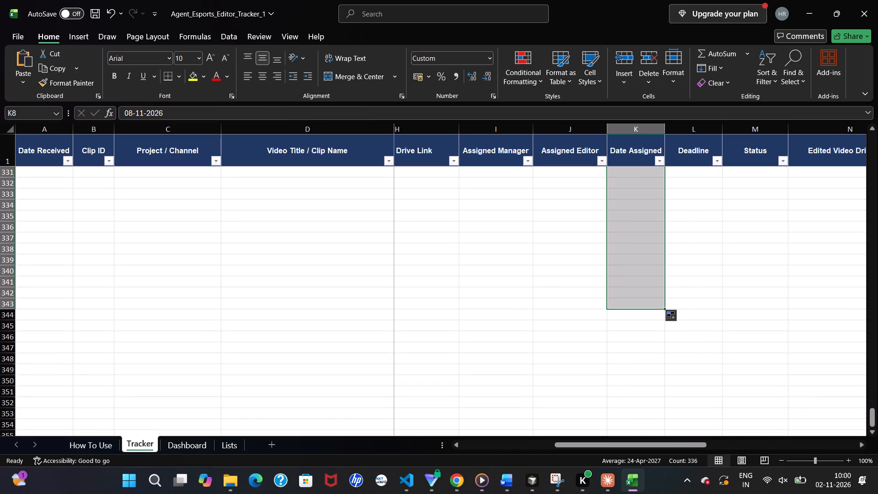
{"action": "key", "text": "BackSpace"}
{"action": "key", "text": "BackSpace"}
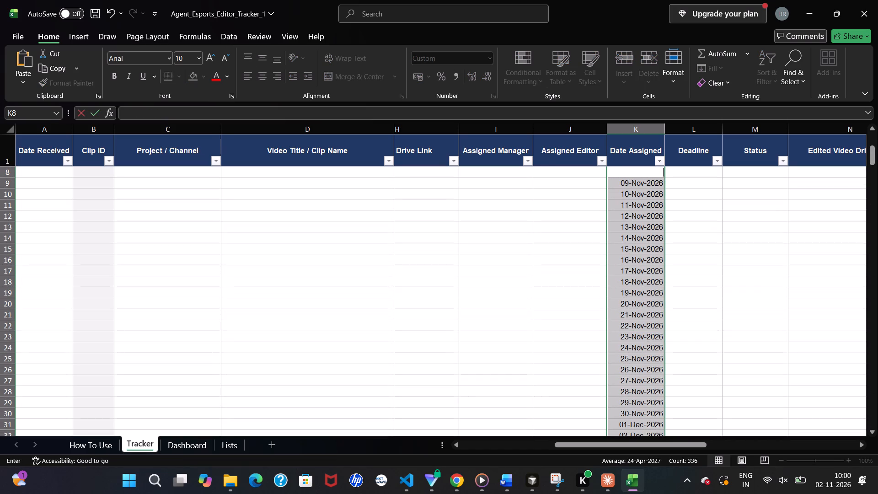
Clear the Date Assigned values in rows 9 to 13, one cell at a time.
{"action": "scroll", "coordinate": [667, 304], "scroll_direction": "up", "scroll_amount": 3}
{"action": "left_click", "coordinate": [638, 346]}
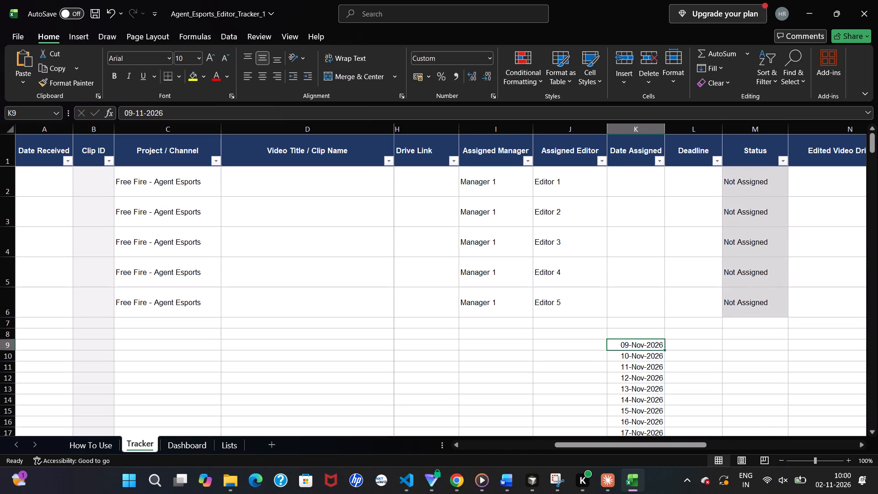
{"action": "key", "text": "BackSpace"}
{"action": "key", "text": "Down"}
{"action": "key", "text": "BackSpace"}
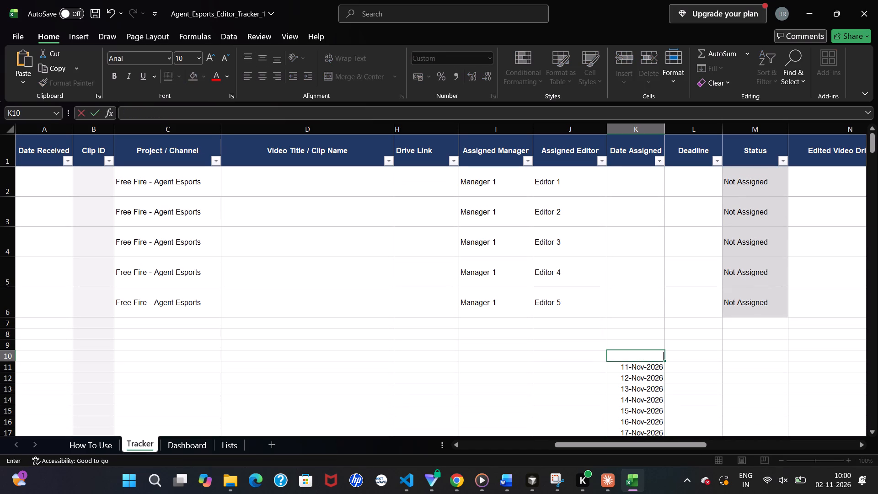
{"action": "key", "text": "Down"}
{"action": "key", "text": "BackSpace"}
{"action": "key", "text": "Down"}
{"action": "key", "text": "BackSpace"}
{"action": "key", "text": "Down"}
{"action": "key", "text": "BackSpace"}
Clear the Date Assigned values in rows 14 to 18, one cell at a time.
{"action": "key", "text": "Down"}
{"action": "key", "text": "Down"}
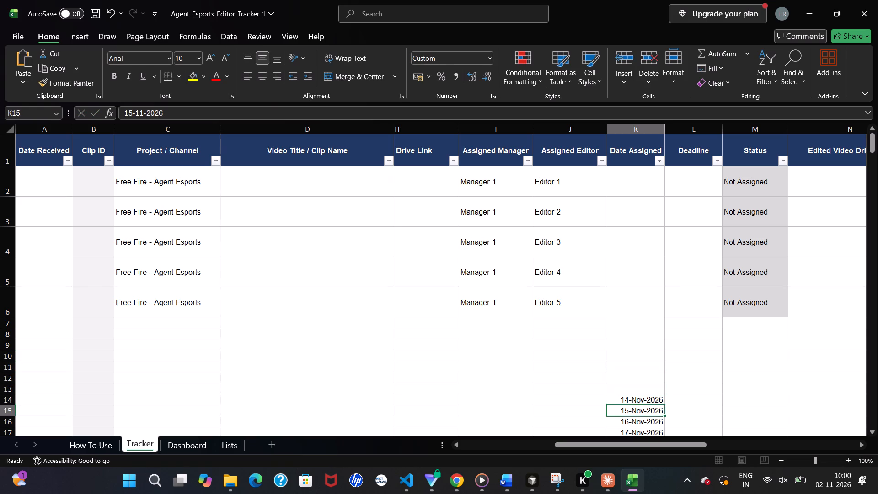
{"action": "key", "text": "BackSpace"}
{"action": "key", "text": "BackSpace"}
{"action": "key", "text": "BackSpace"}
{"action": "key", "text": "BackSpace"}
{"action": "key", "text": "Down"}
{"action": "key", "text": "BackSpace"}
{"action": "key", "text": "Down"}
{"action": "key", "text": "BackSpace"}
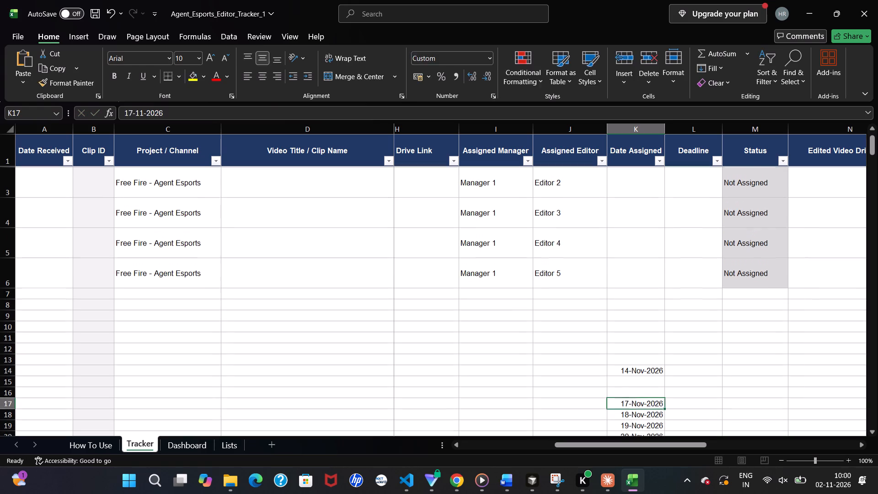
{"action": "key", "text": "Down"}
{"action": "key", "text": "BackSpace"}
{"action": "key", "text": "Down"}
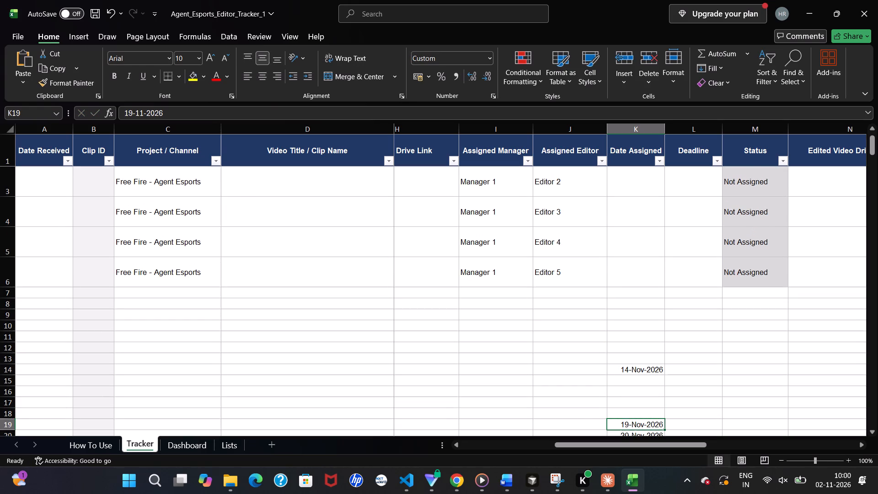
{"action": "left_click", "coordinate": [622, 371]}
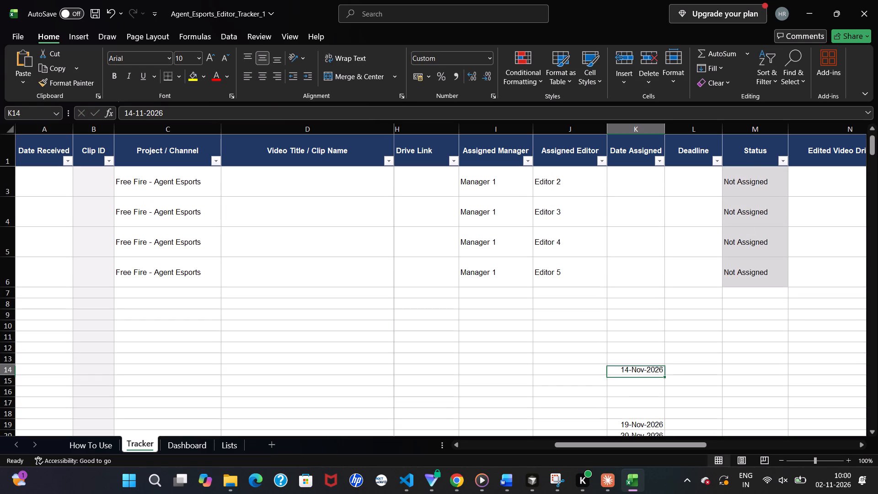
{"action": "key", "text": "BackSpace"}
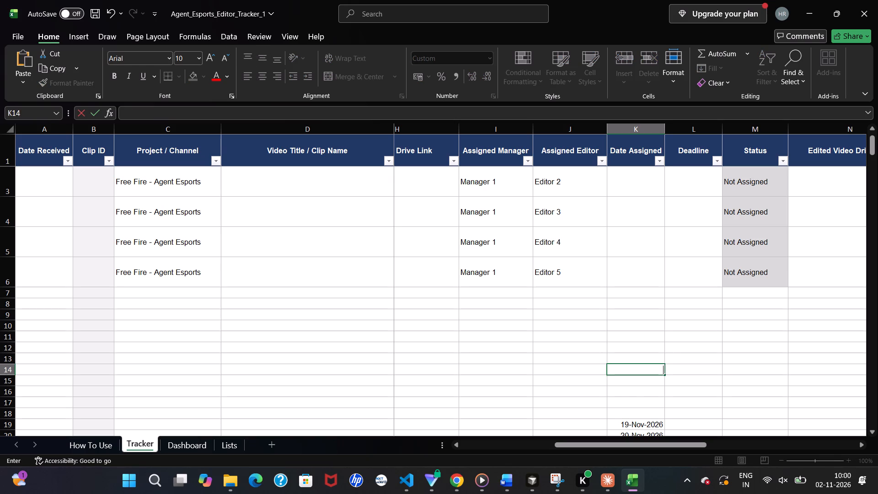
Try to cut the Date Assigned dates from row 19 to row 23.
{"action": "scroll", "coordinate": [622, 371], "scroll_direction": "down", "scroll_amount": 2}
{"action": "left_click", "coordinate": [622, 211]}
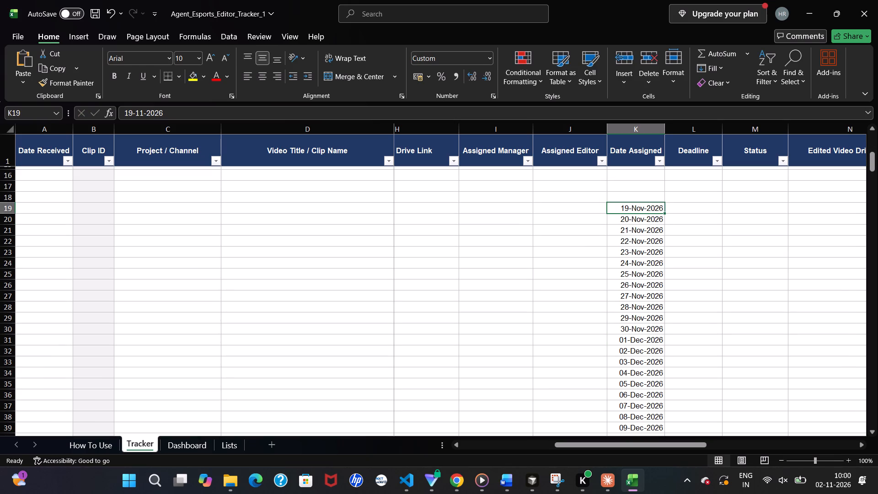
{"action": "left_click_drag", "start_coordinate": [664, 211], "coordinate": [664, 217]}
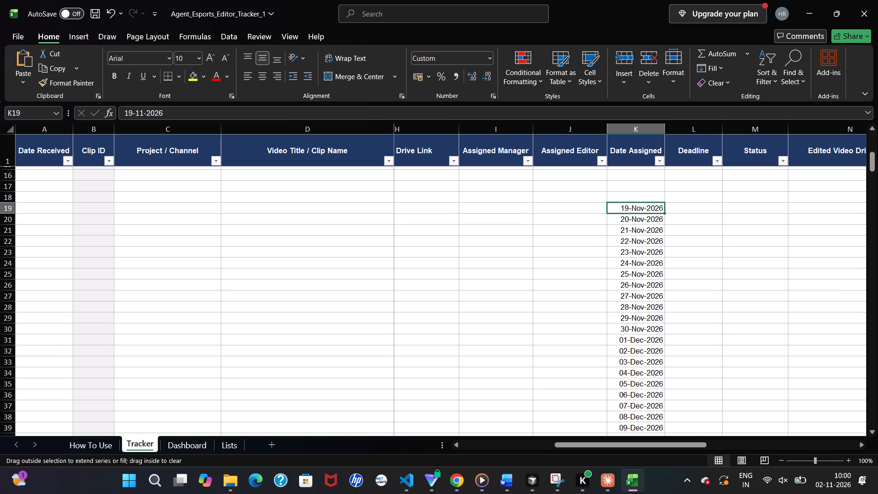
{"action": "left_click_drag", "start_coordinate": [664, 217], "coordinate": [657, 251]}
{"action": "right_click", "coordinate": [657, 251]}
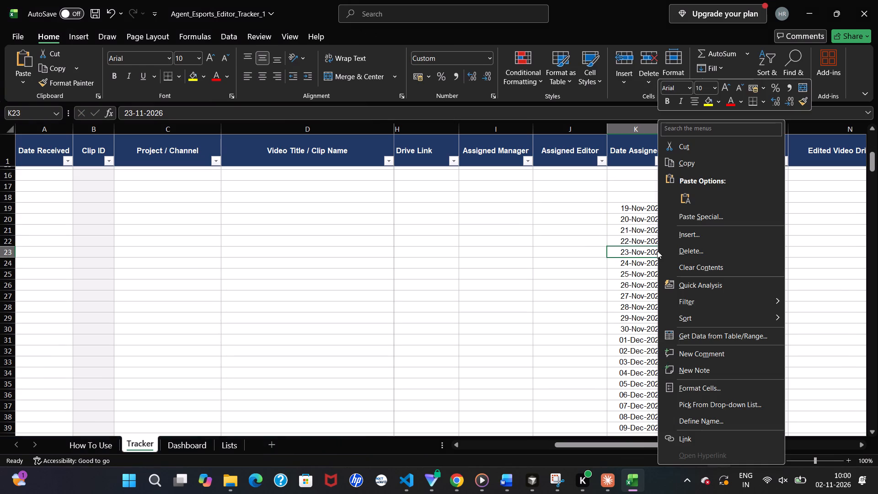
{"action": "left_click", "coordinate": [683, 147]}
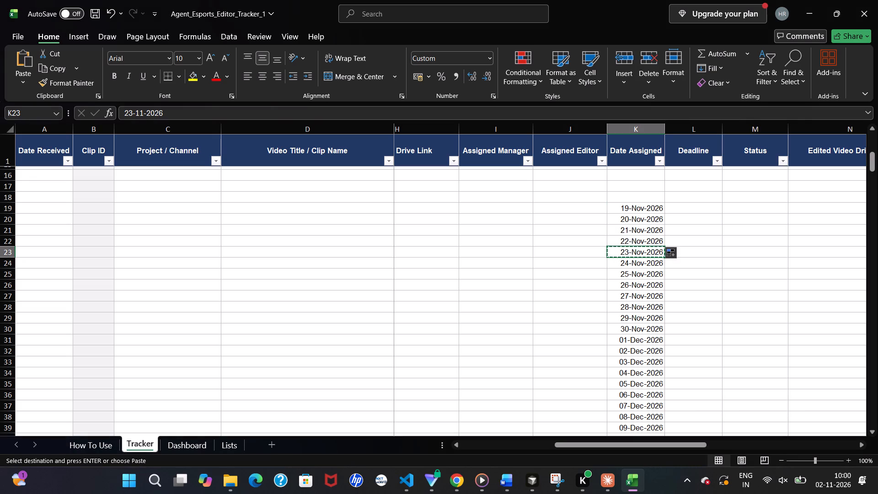
Clear the contents of all remaining Date Assigned cells from row 19 down to the last date.
{"action": "left_click", "coordinate": [612, 204]}
{"action": "double_click", "coordinate": [664, 212]}
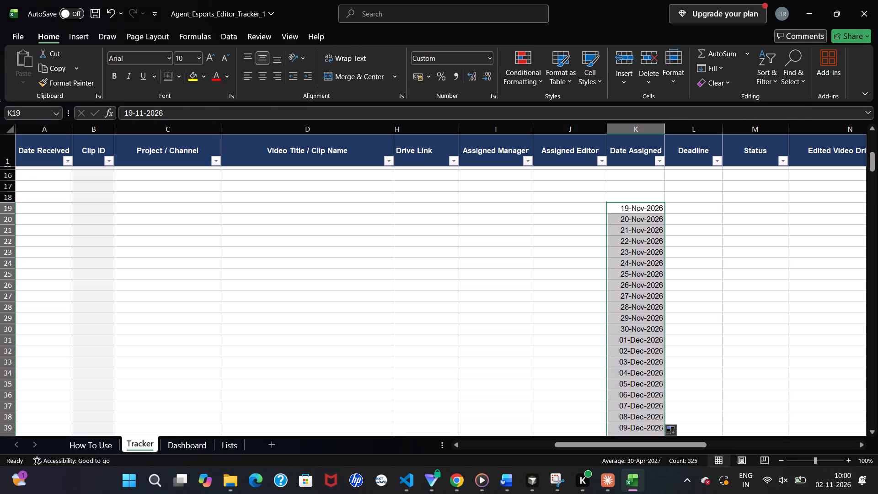
{"action": "right_click", "coordinate": [626, 258]}
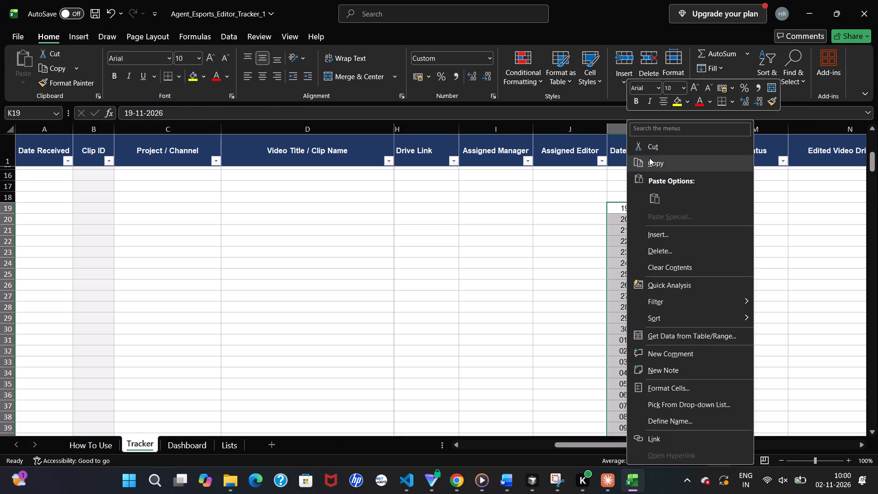
{"action": "left_click", "coordinate": [649, 150]}
{"action": "scroll", "coordinate": [635, 305], "scroll_direction": "down", "scroll_amount": 6}
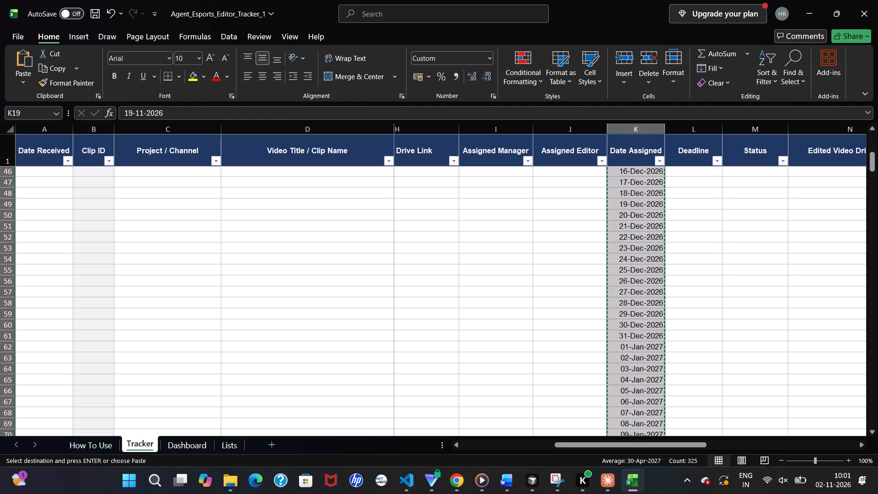
{"action": "scroll", "coordinate": [635, 305], "scroll_direction": "down", "scroll_amount": 1}
{"action": "key", "text": "BackSpace"}
{"action": "scroll", "coordinate": [635, 305], "scroll_direction": "up", "scroll_amount": 5}
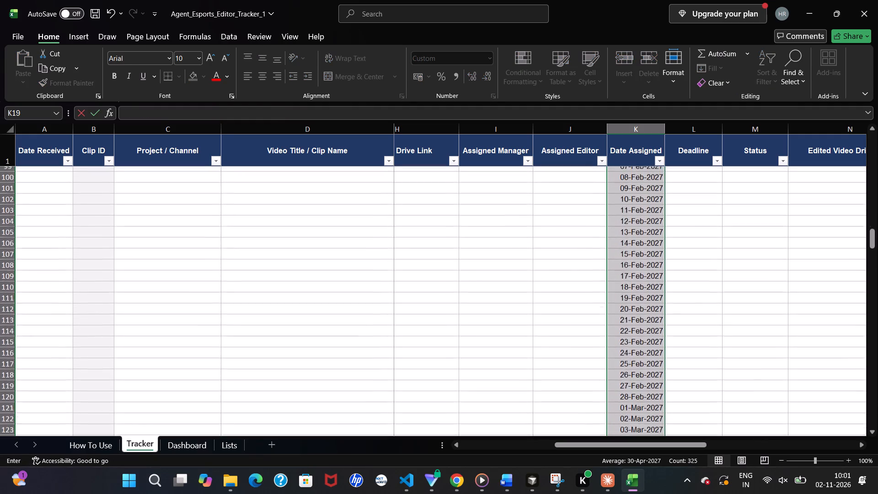
{"action": "scroll", "coordinate": [635, 305], "scroll_direction": "up", "scroll_amount": 7}
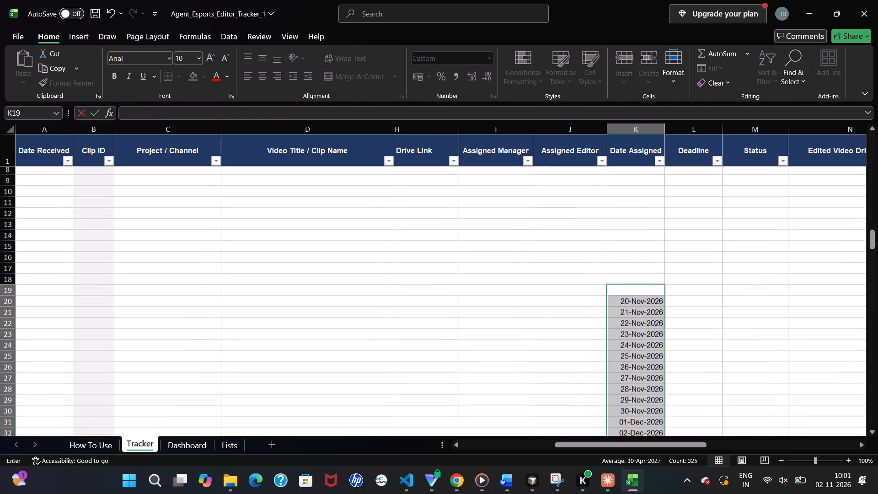
{"action": "scroll", "coordinate": [635, 305], "scroll_direction": "up", "scroll_amount": 2}
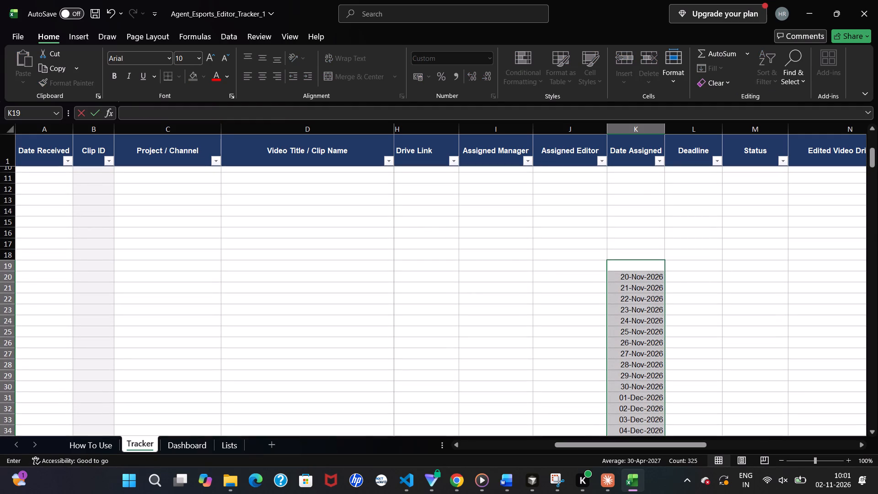
{"action": "right_click", "coordinate": [644, 292]}
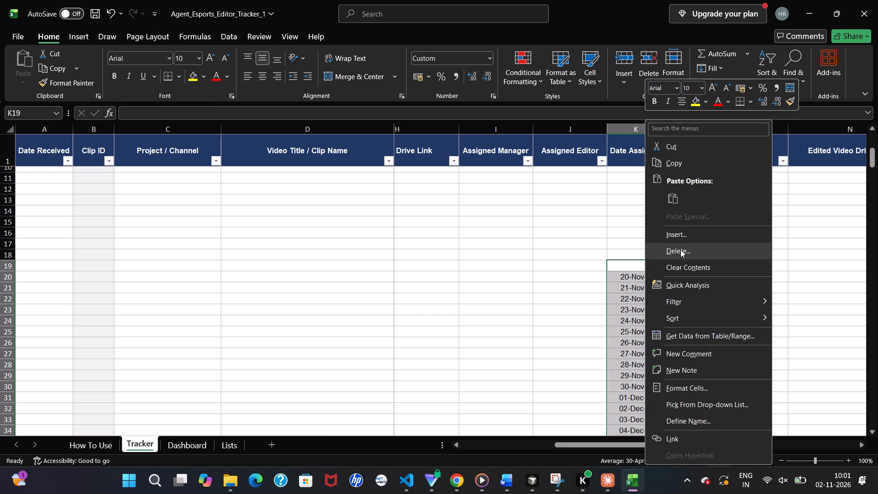
{"action": "left_click", "coordinate": [685, 273]}
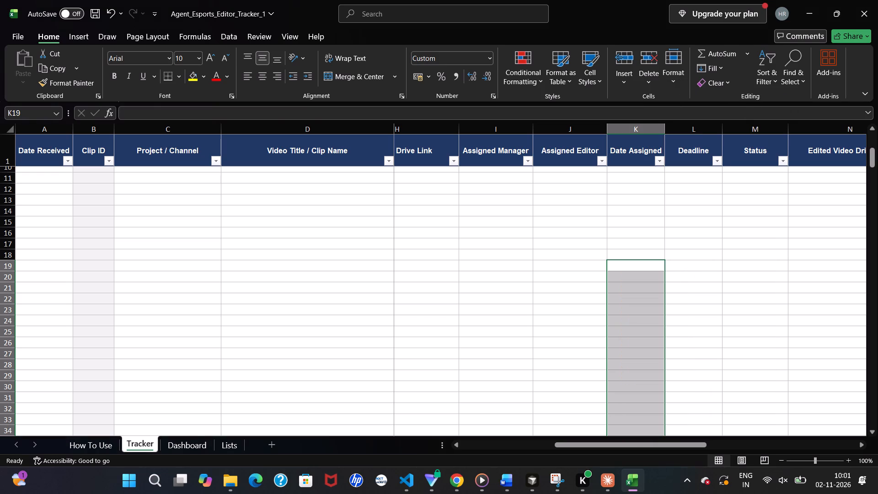
Clear the pending-video text from the Notes column in rows 2 to 6.
{"action": "scroll", "coordinate": [644, 225], "scroll_direction": "up", "scroll_amount": 5}
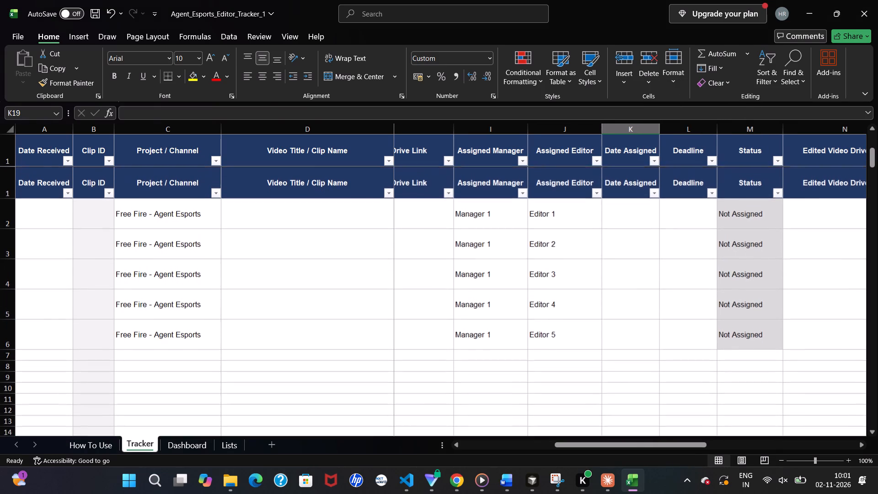
{"action": "scroll", "coordinate": [719, 261], "scroll_direction": "left", "scroll_amount": 7}
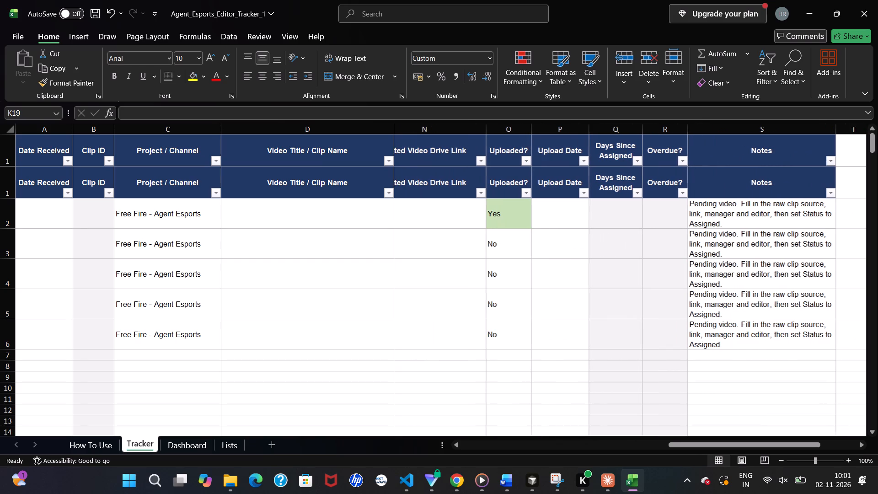
{"action": "scroll", "coordinate": [719, 261], "scroll_direction": "left", "scroll_amount": 2}
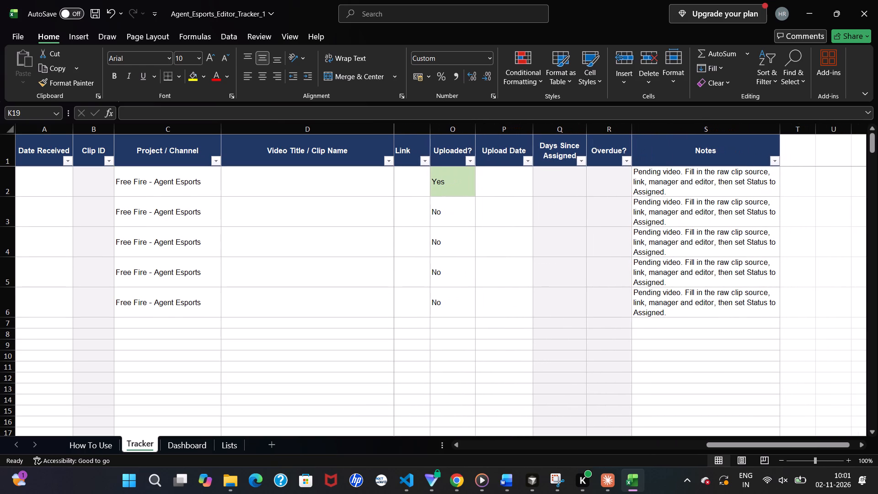
{"action": "left_click", "coordinate": [686, 178]}
{"action": "key", "text": "BackSpace"}
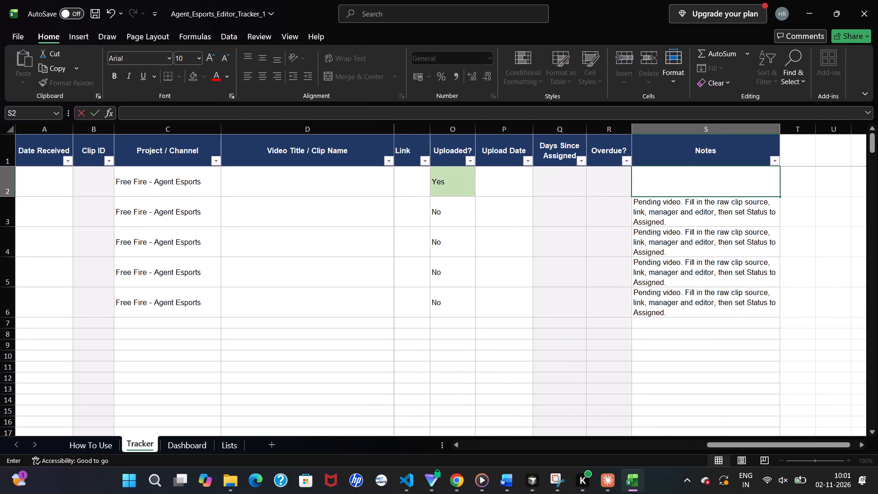
{"action": "left_click", "coordinate": [669, 213]}
{"action": "key", "text": "BackSpace"}
{"action": "left_click", "coordinate": [666, 218]}
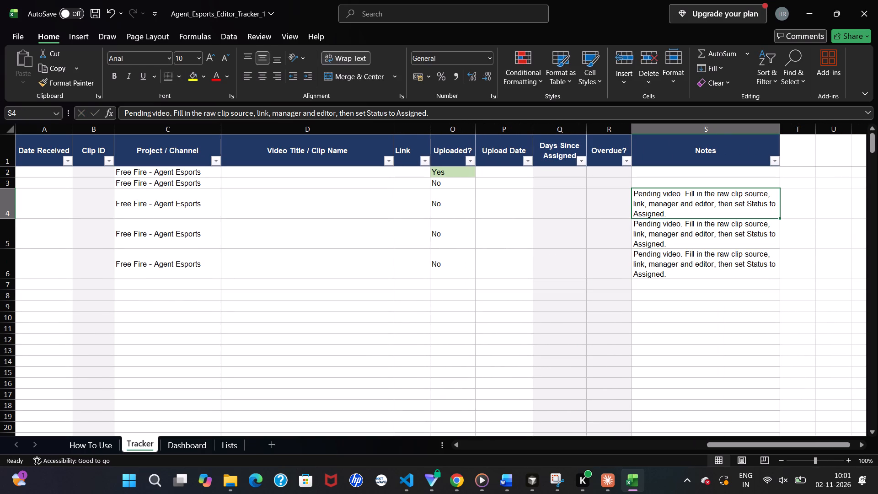
{"action": "left_click", "coordinate": [654, 208]}
{"action": "key", "text": "BackSpace"}
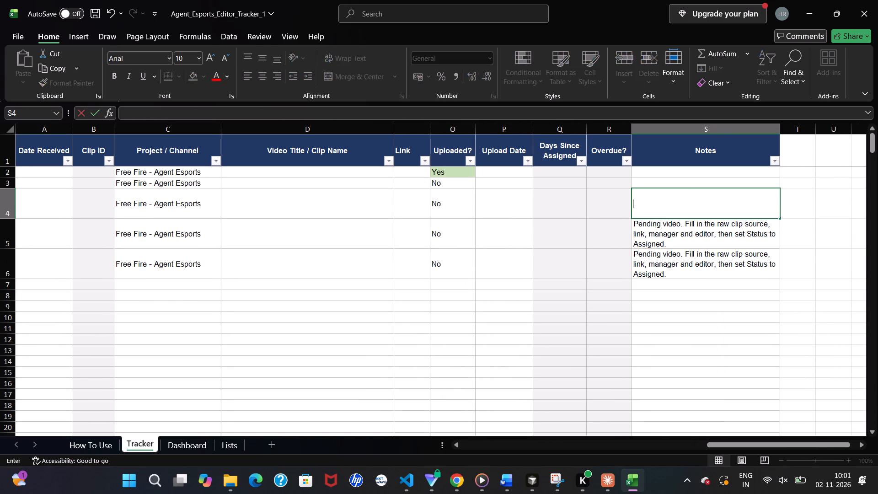
{"action": "left_click", "coordinate": [657, 234]}
{"action": "key", "text": "BackSpace"}
{"action": "left_click", "coordinate": [653, 244]}
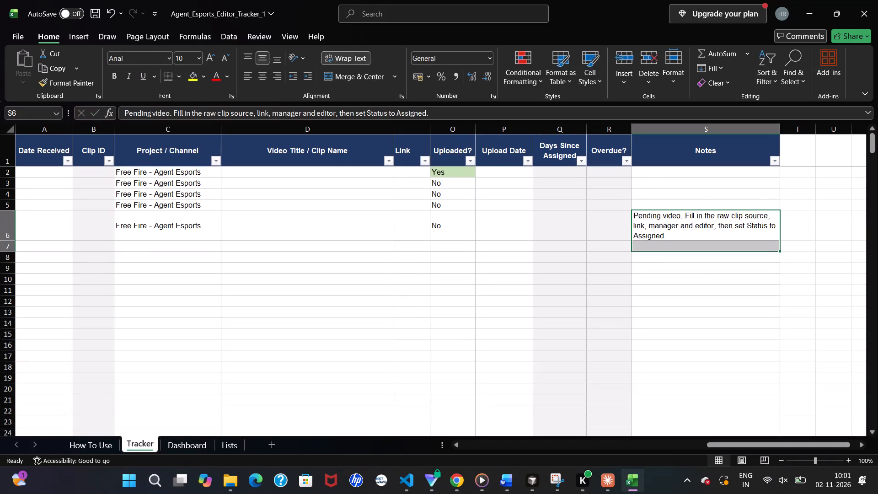
{"action": "key", "text": "BackSpace"}
Set the Uploaded? value in row 2 to No.
{"action": "scroll", "coordinate": [481, 264], "scroll_direction": "right", "scroll_amount": 7}
{"action": "scroll", "coordinate": [481, 264], "scroll_direction": "left", "scroll_amount": 4}
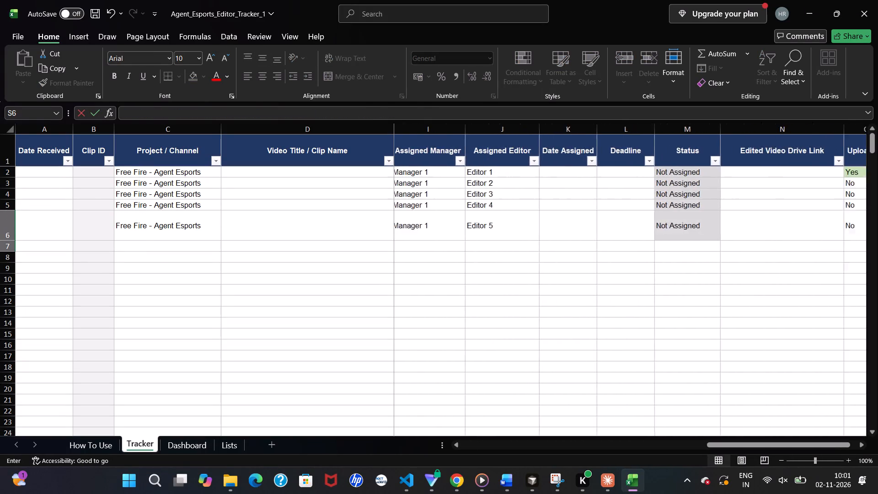
{"action": "scroll", "coordinate": [481, 264], "scroll_direction": "left", "scroll_amount": 3}
{"action": "scroll", "coordinate": [501, 211], "scroll_direction": "right", "scroll_amount": 4}
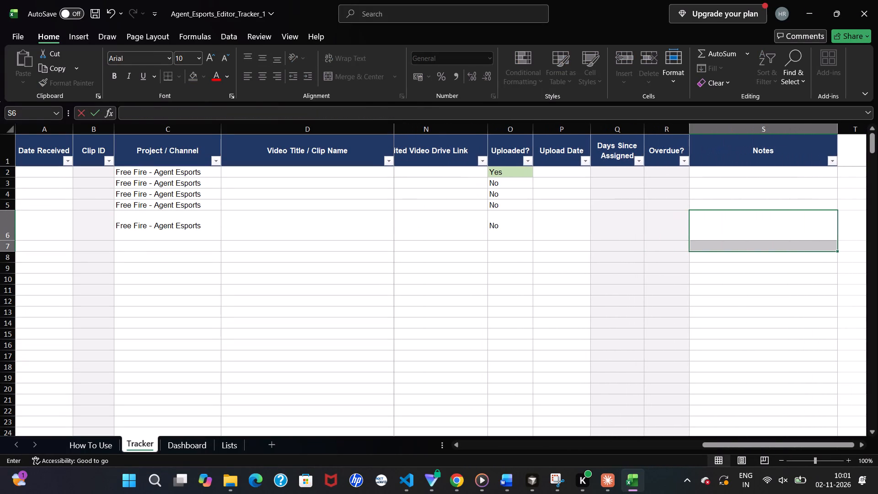
{"action": "left_click", "coordinate": [509, 172]}
{"action": "key", "text": "BackSpace"}
{"action": "type", "text": "NO"}
{"action": "key", "text": "Return"}
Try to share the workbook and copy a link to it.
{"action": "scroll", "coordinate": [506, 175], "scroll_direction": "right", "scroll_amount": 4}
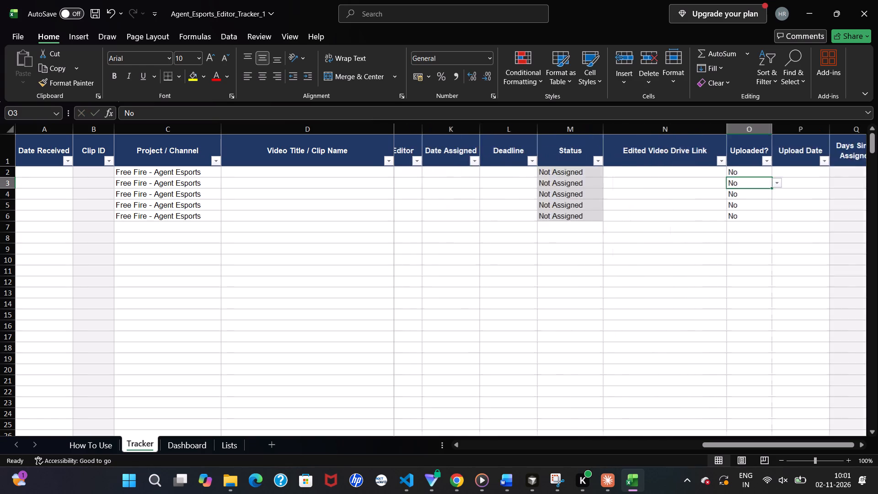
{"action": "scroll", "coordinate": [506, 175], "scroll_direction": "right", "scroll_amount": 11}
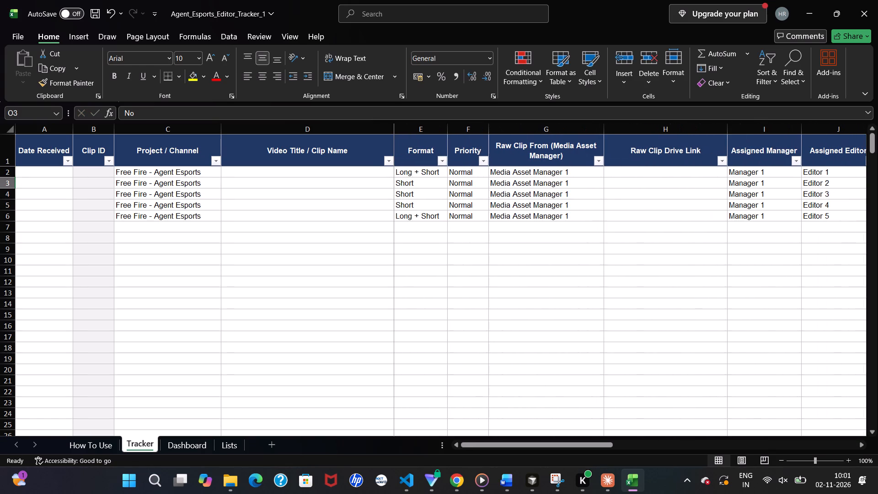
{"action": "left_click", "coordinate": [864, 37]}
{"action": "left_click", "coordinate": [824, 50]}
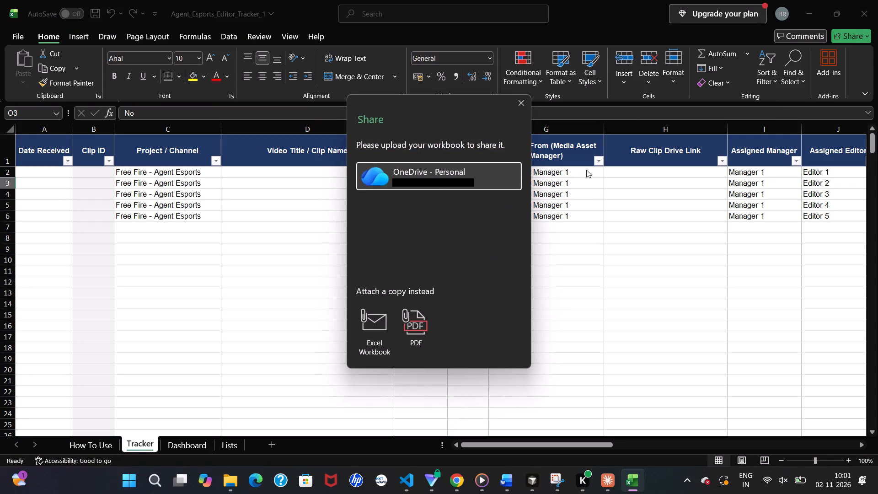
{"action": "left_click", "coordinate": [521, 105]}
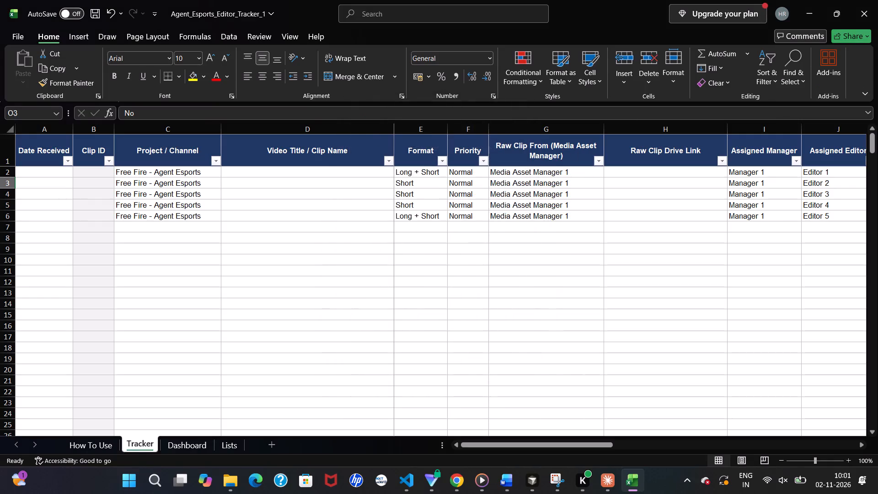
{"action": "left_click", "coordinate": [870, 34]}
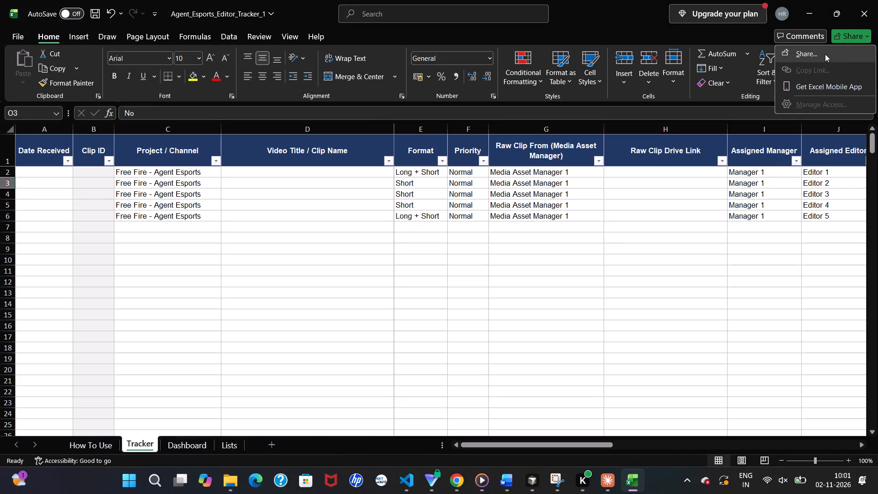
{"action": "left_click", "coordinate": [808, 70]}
Save the workbook to this PC.
{"action": "left_click", "coordinate": [74, 9]}
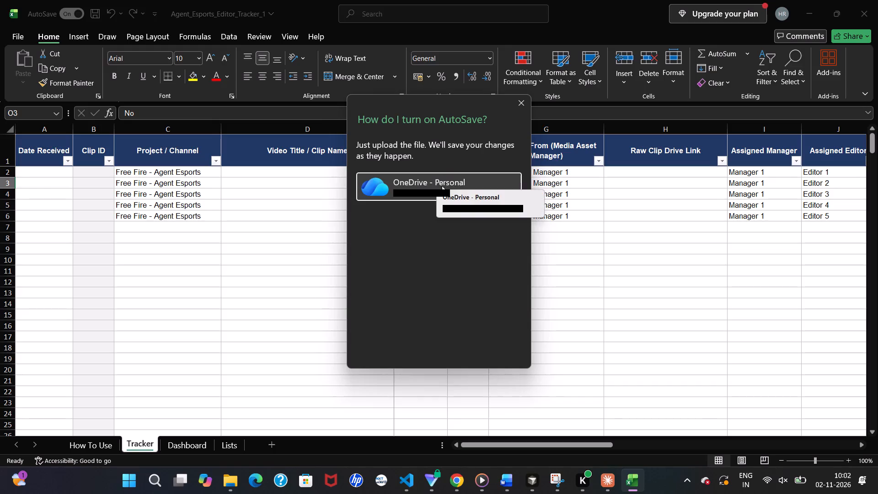
{"action": "left_click", "coordinate": [512, 102]}
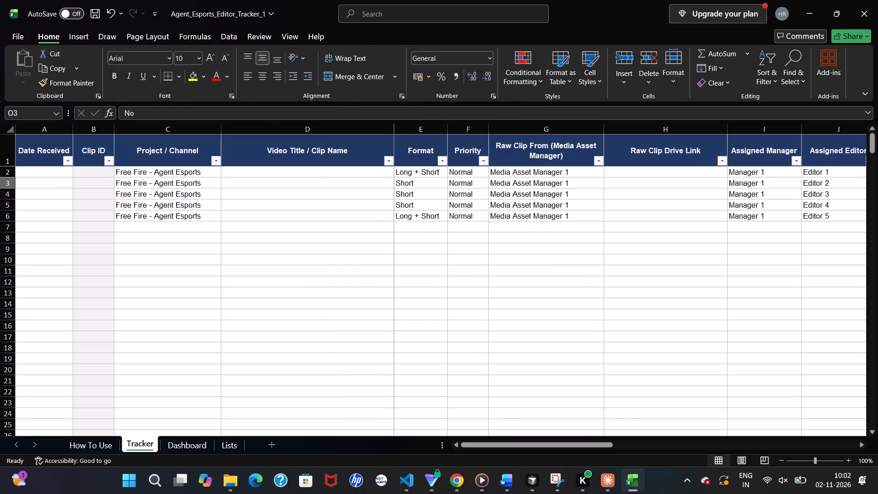
{"action": "left_click", "coordinate": [93, 14]}
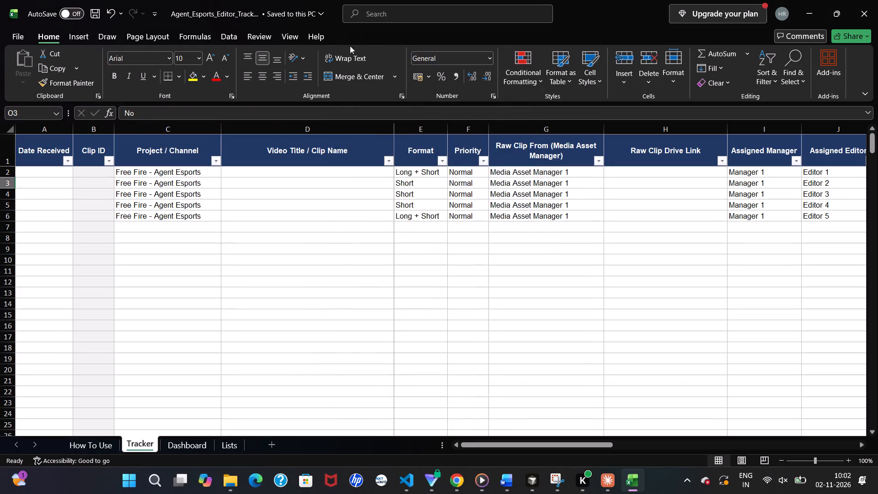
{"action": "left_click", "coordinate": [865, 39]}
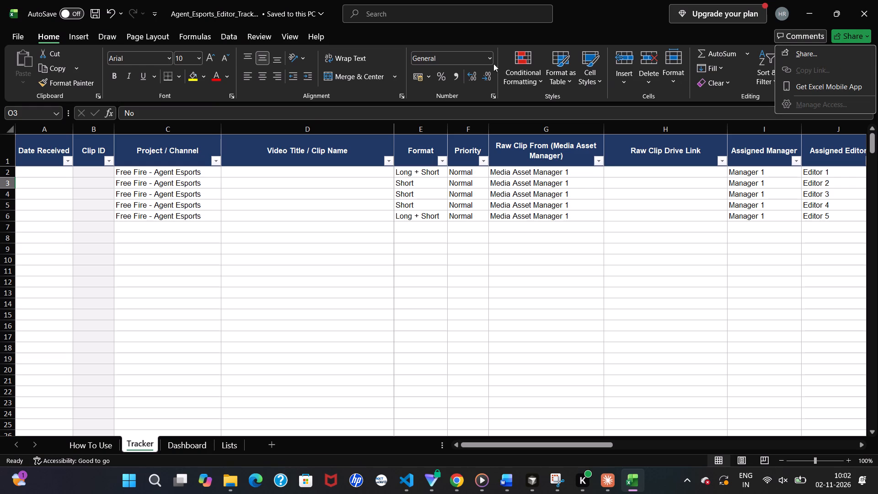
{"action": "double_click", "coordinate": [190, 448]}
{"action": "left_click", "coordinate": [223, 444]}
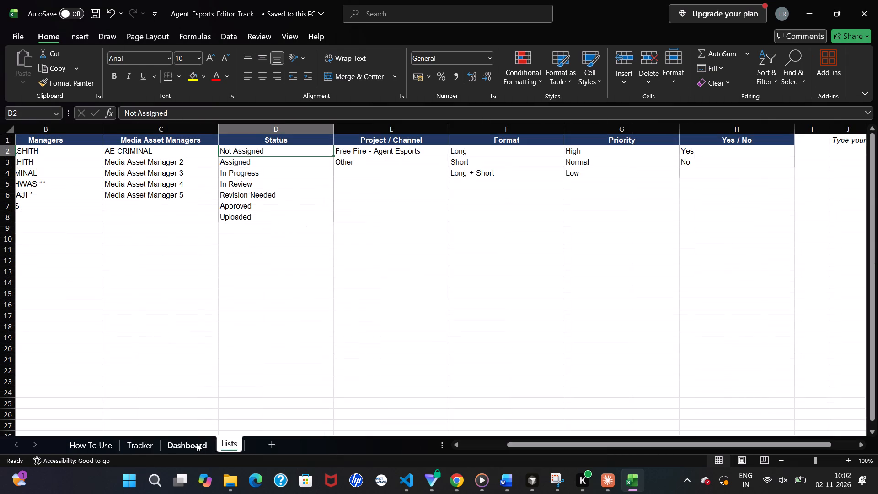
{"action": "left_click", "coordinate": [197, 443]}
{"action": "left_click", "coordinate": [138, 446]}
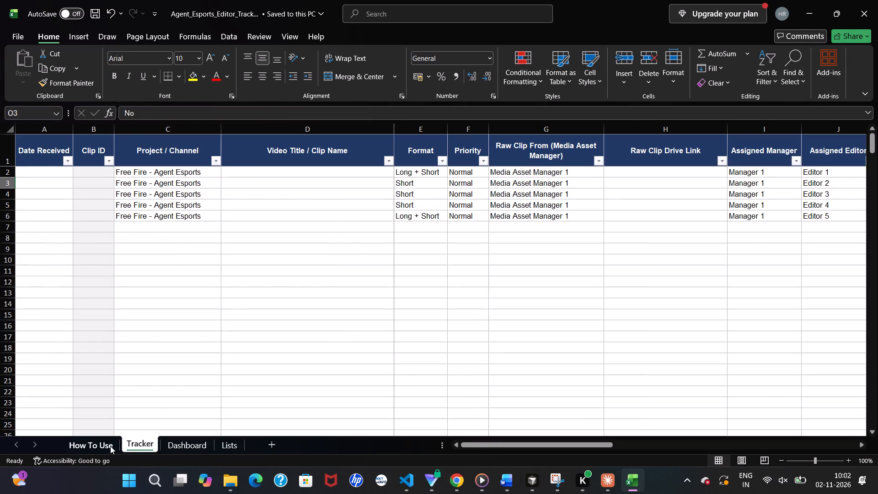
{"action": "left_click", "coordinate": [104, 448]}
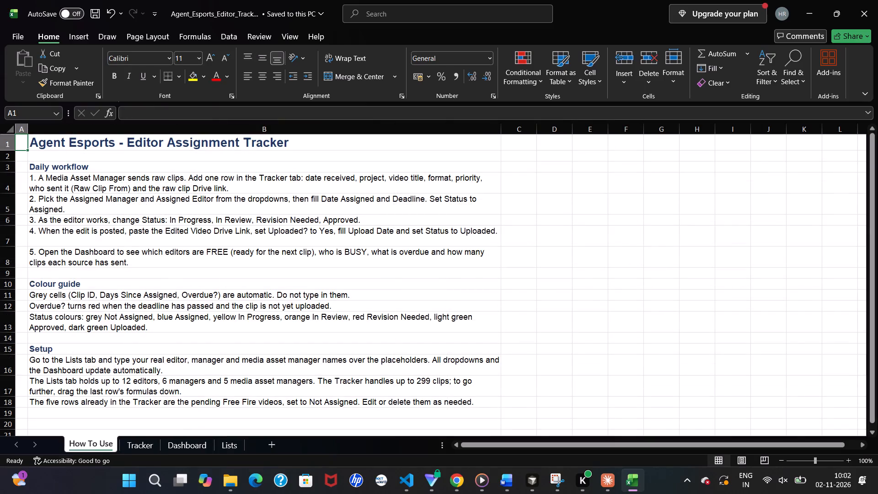
Turn on AutoSave by uploading the workbook to OneDrive - Personal.
{"action": "left_click", "coordinate": [71, 10]}
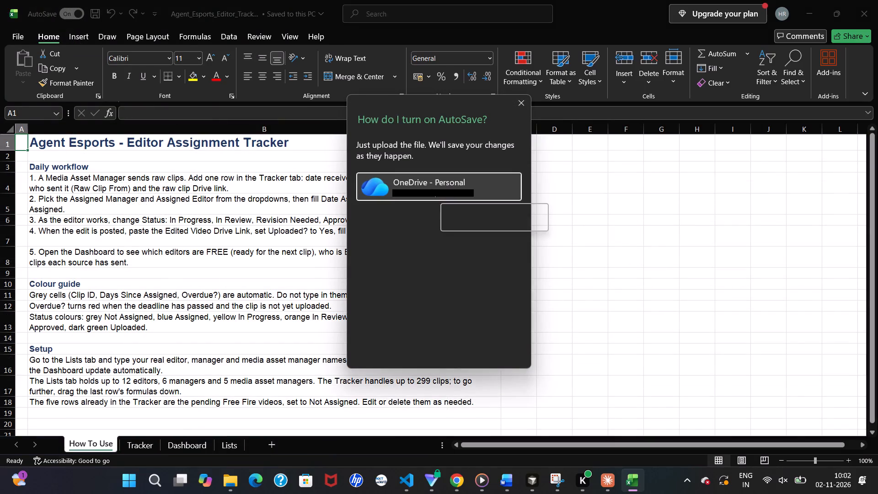
{"action": "left_click", "coordinate": [432, 189]}
{"action": "triple_click", "coordinate": [432, 189]}
{"action": "left_click", "coordinate": [432, 189]}
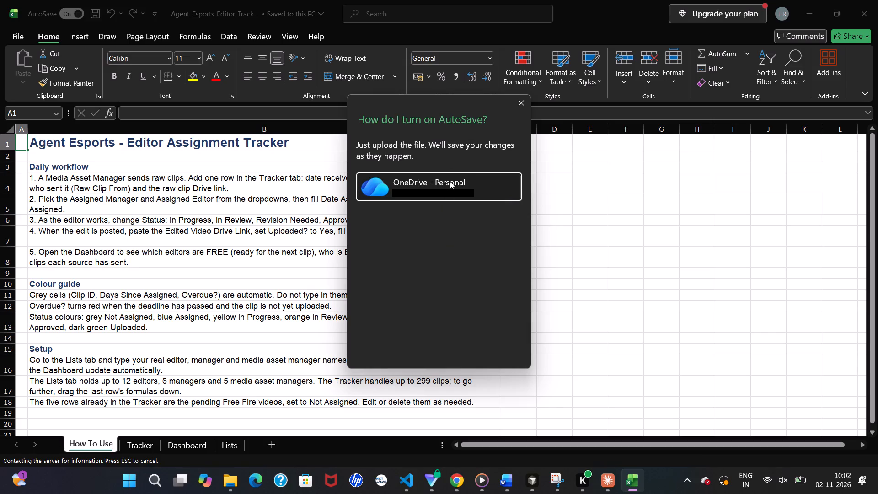
{"action": "left_click", "coordinate": [521, 102]}
{"action": "left_click", "coordinate": [521, 102]}
{"action": "left_click", "coordinate": [521, 102]}
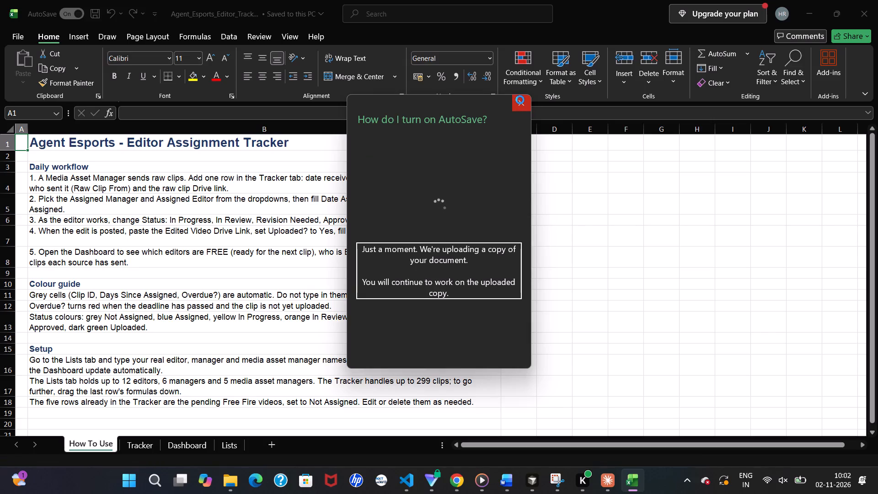
{"action": "left_click", "coordinate": [520, 100]}
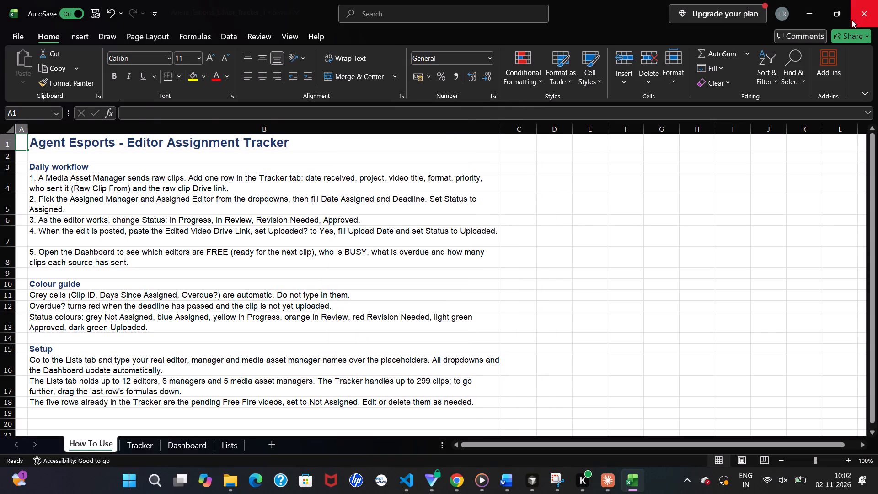
Open the sharing options for the uploaded workbook.
{"action": "left_click", "coordinate": [864, 33]}
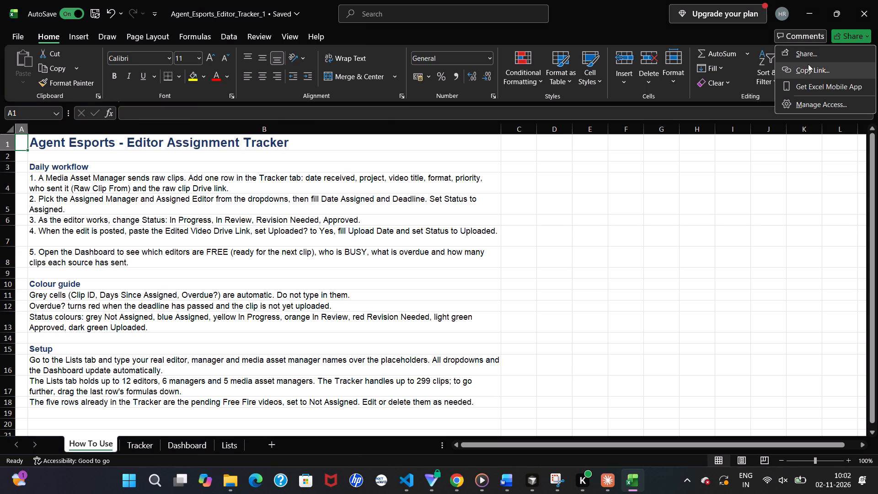
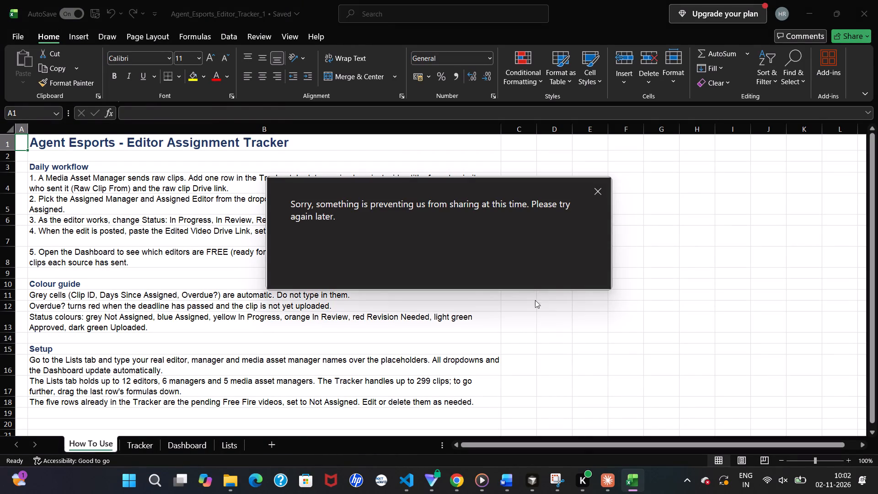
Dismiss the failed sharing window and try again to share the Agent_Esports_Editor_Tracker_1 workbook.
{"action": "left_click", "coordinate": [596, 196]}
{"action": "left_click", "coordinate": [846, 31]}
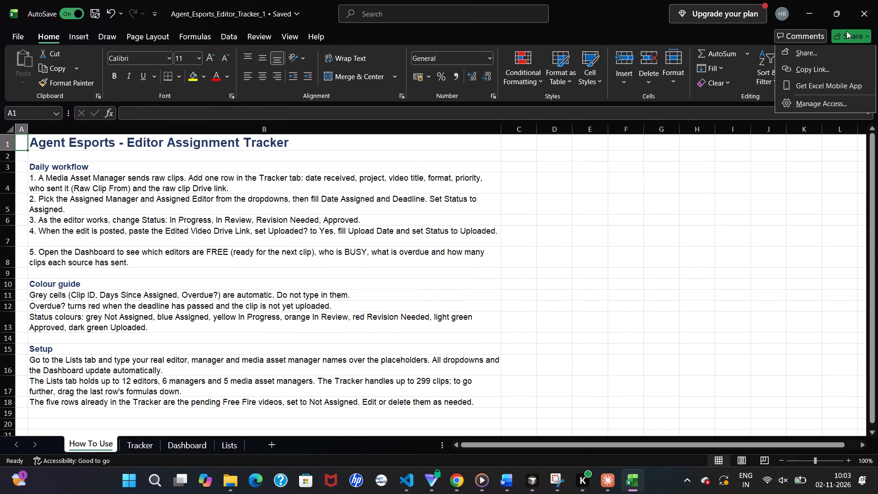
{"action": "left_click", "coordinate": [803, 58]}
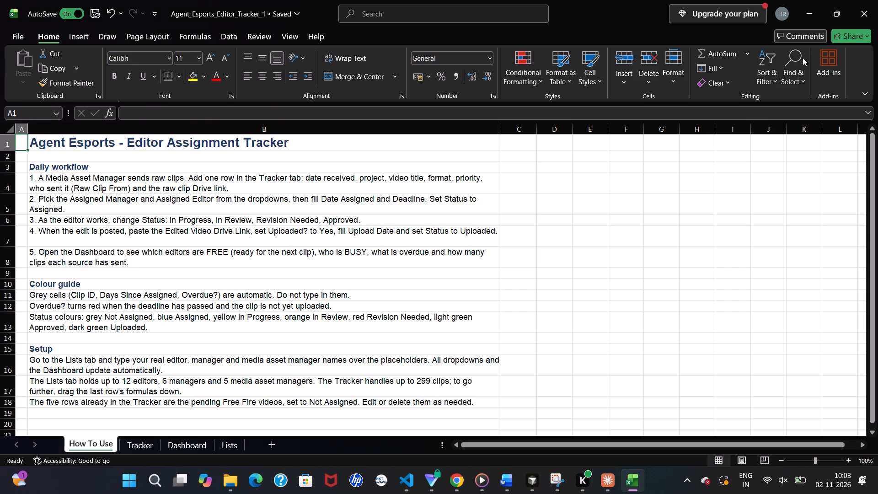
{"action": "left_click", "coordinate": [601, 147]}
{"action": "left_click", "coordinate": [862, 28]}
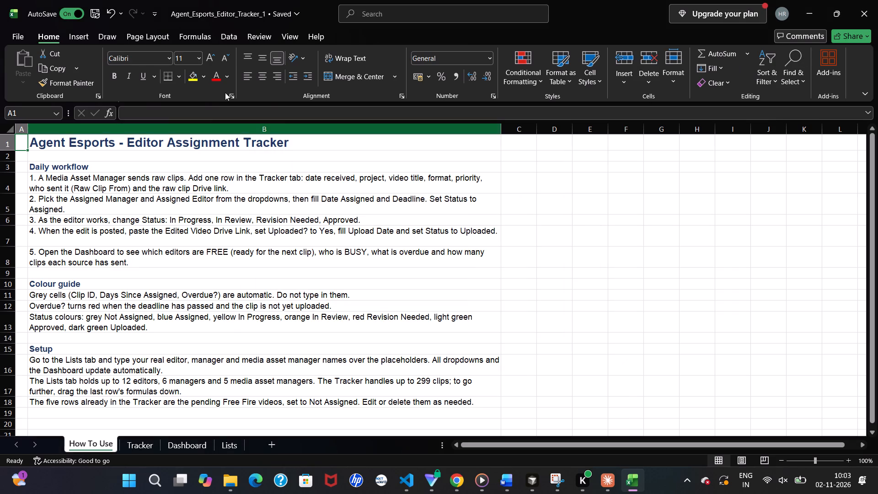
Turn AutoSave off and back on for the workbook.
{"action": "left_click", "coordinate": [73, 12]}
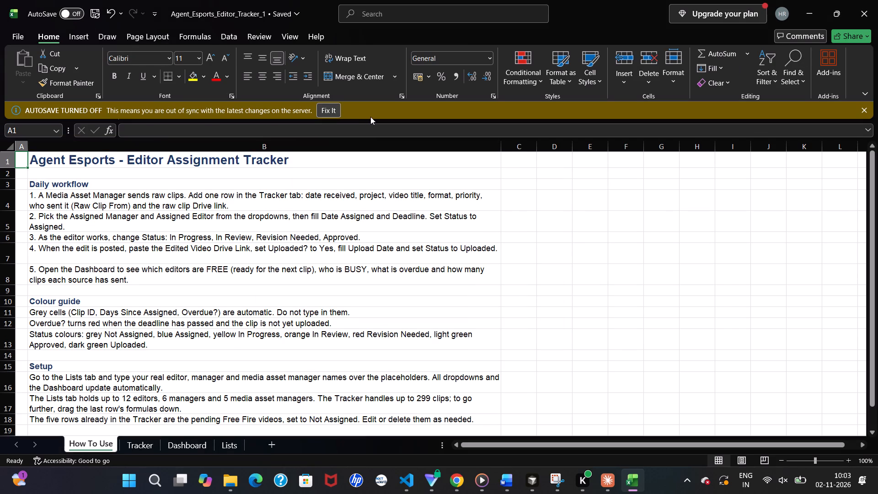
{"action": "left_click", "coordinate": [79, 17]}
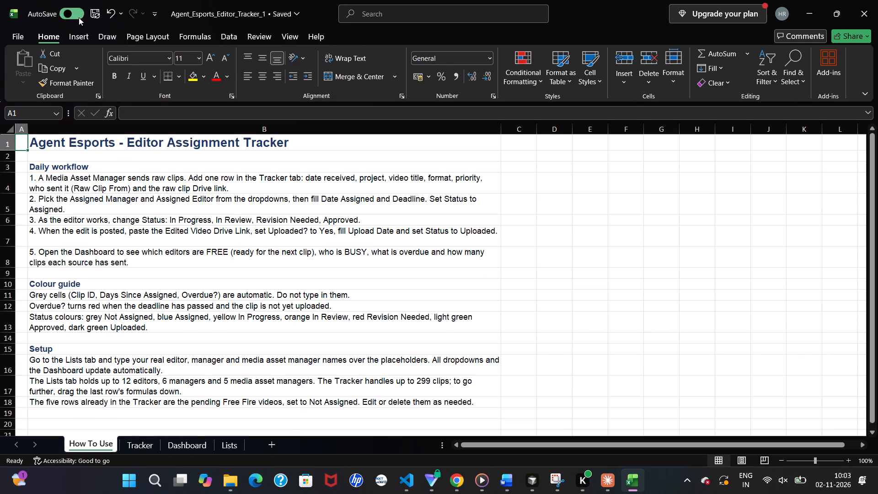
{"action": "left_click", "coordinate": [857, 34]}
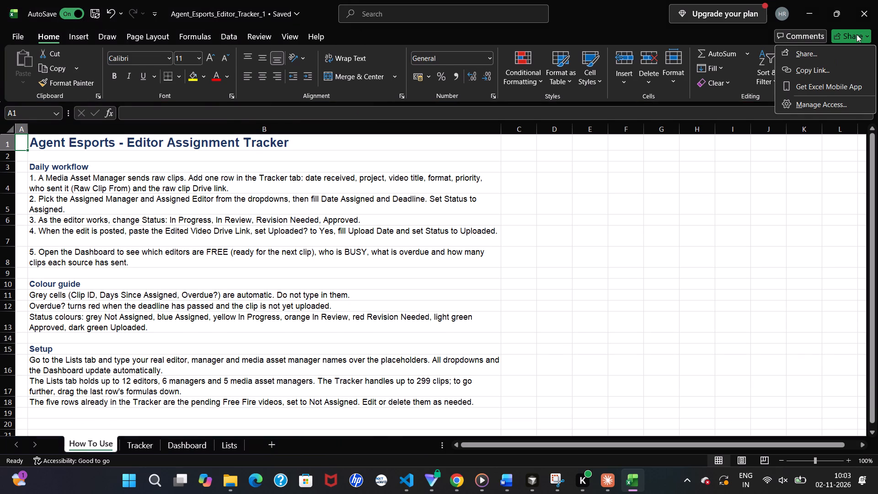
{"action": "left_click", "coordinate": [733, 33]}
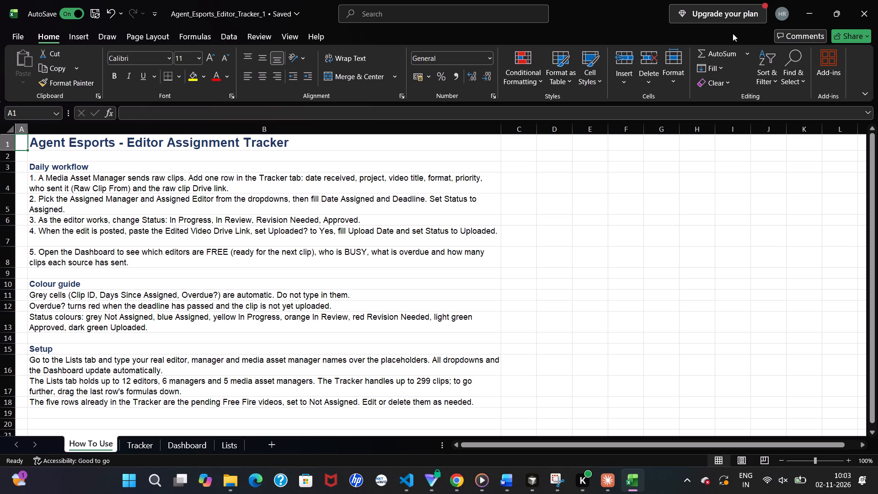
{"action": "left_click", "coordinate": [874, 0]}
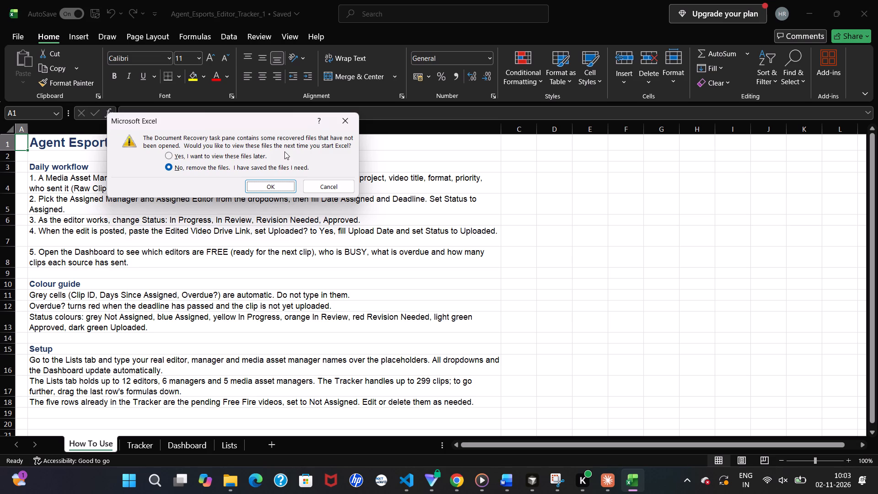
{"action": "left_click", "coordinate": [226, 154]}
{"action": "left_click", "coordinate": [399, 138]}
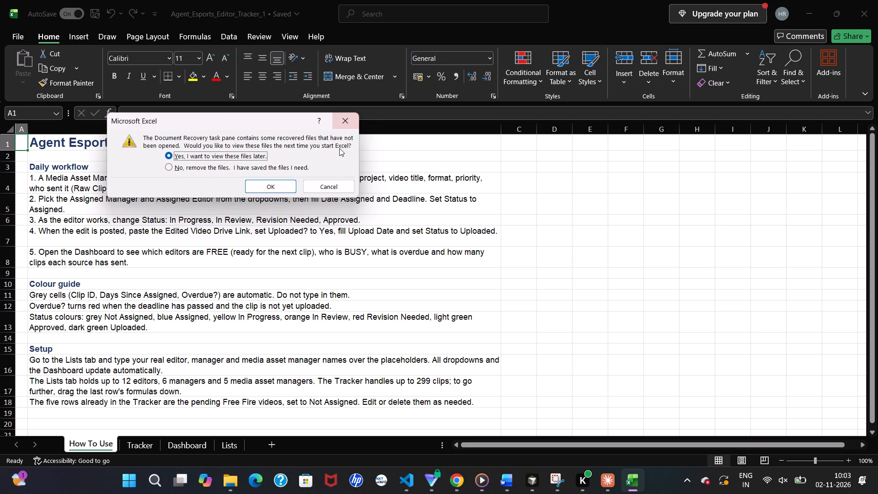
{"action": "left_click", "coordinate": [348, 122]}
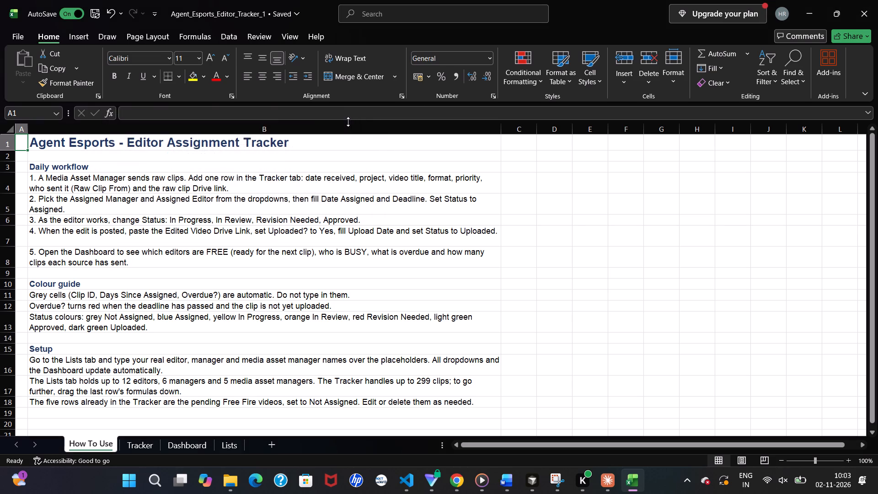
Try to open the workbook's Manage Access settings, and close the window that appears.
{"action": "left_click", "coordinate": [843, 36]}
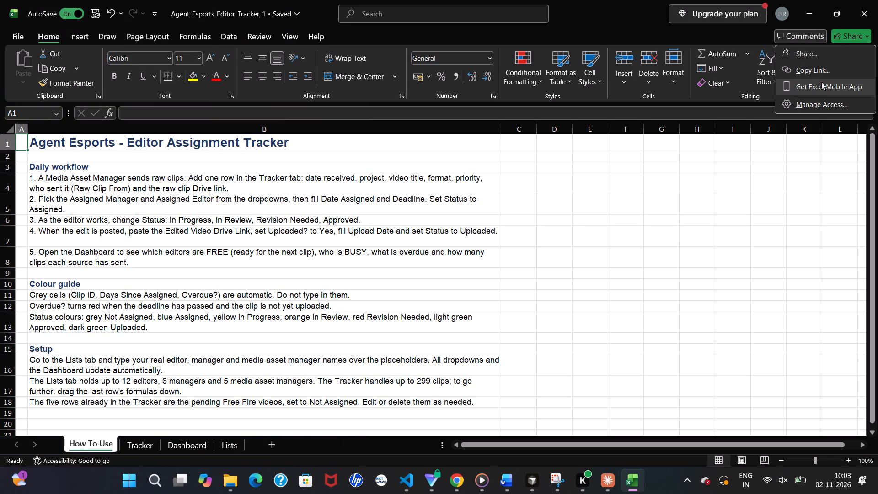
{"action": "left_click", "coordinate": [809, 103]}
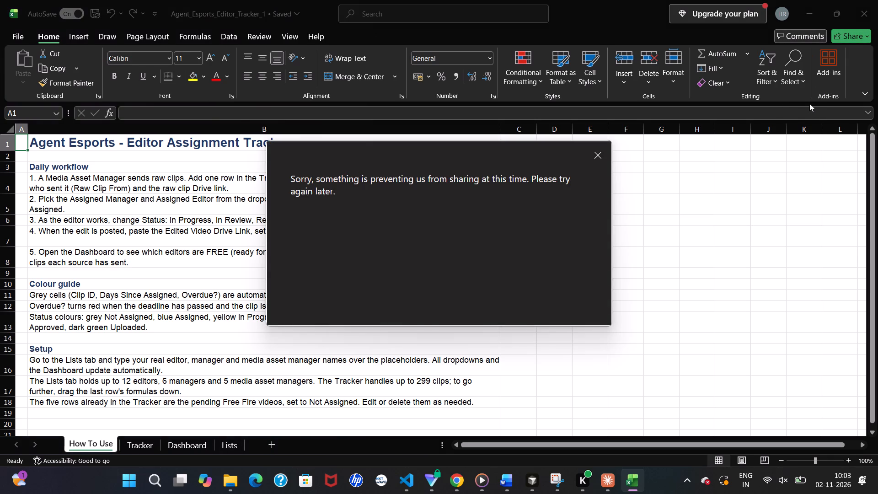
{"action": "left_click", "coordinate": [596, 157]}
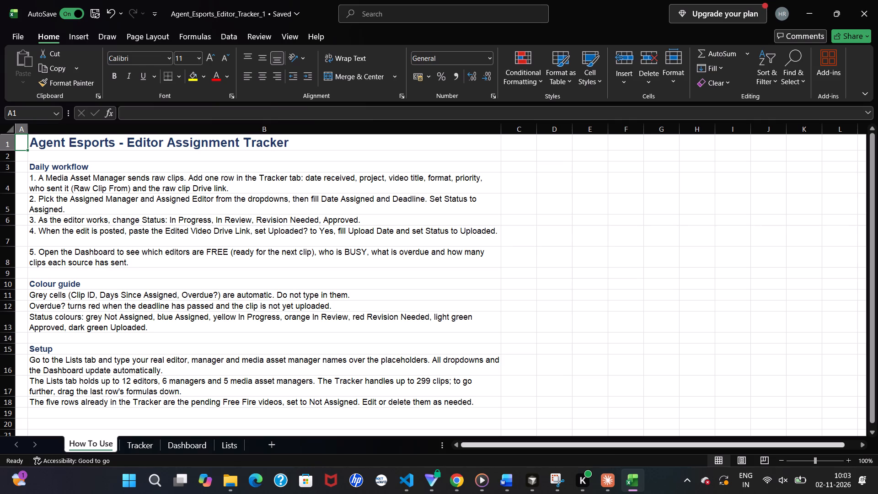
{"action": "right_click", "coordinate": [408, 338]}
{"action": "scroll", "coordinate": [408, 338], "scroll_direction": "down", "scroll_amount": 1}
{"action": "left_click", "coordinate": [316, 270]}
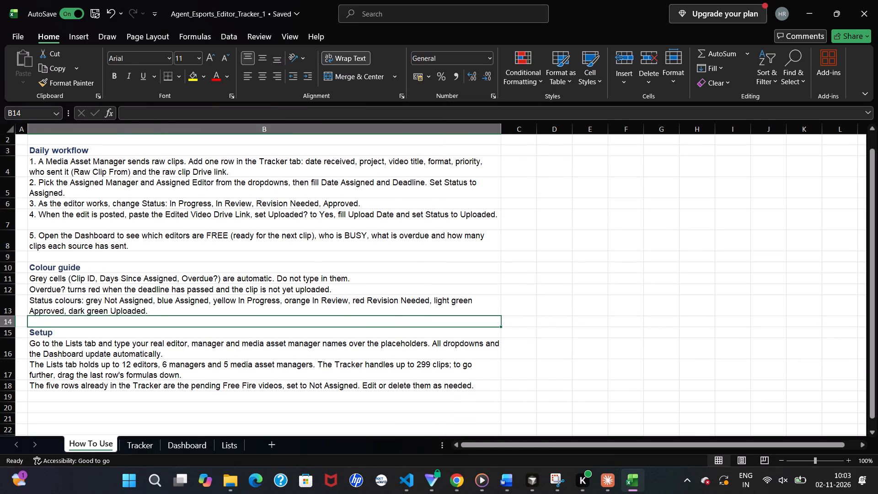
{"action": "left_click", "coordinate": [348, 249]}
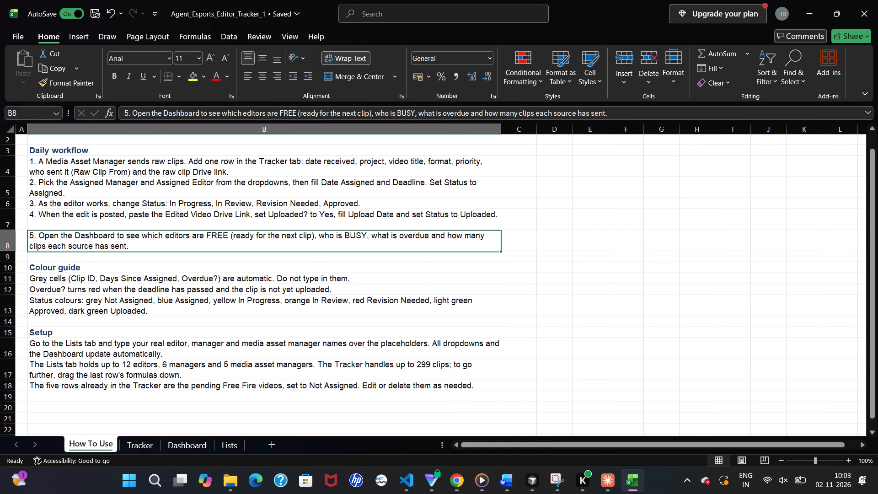
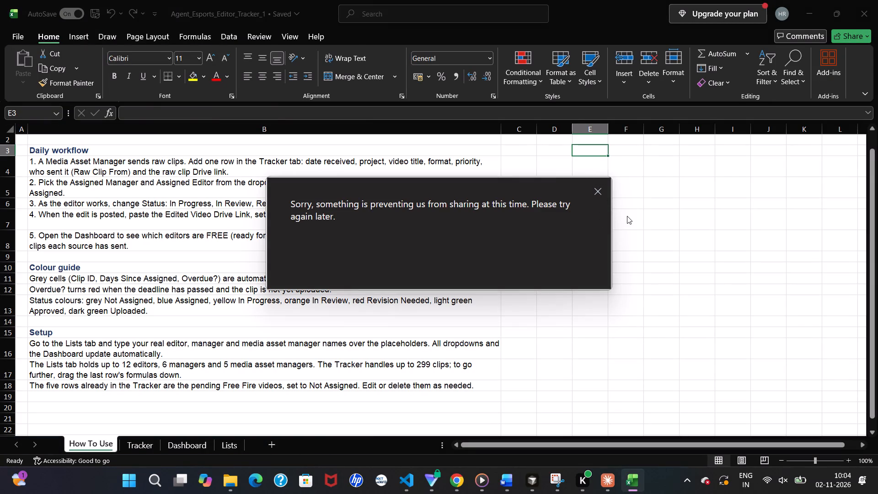
Dismiss the failed sharing window that covers the How To Use sheet.
{"action": "left_click", "coordinate": [868, 11]}
{"action": "left_click", "coordinate": [603, 188]}
{"action": "scroll", "coordinate": [877, 0], "scroll_direction": "right", "scroll_amount": 10}
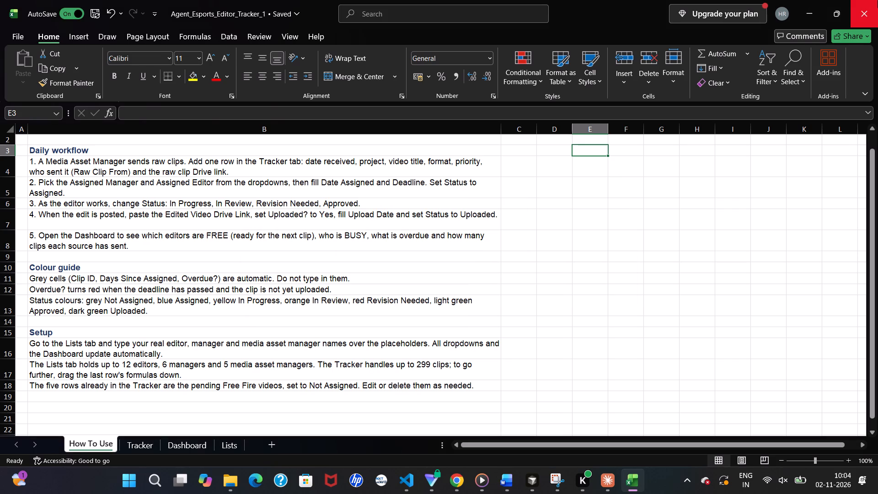
Open the sharing options for the Agent_Esports_Editor_Tracker_1 workbook again.
{"action": "left_click", "coordinate": [858, 30]}
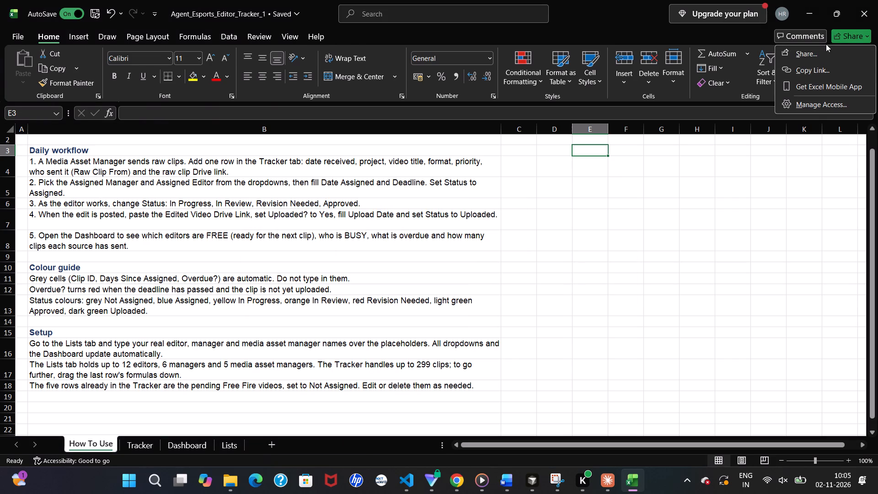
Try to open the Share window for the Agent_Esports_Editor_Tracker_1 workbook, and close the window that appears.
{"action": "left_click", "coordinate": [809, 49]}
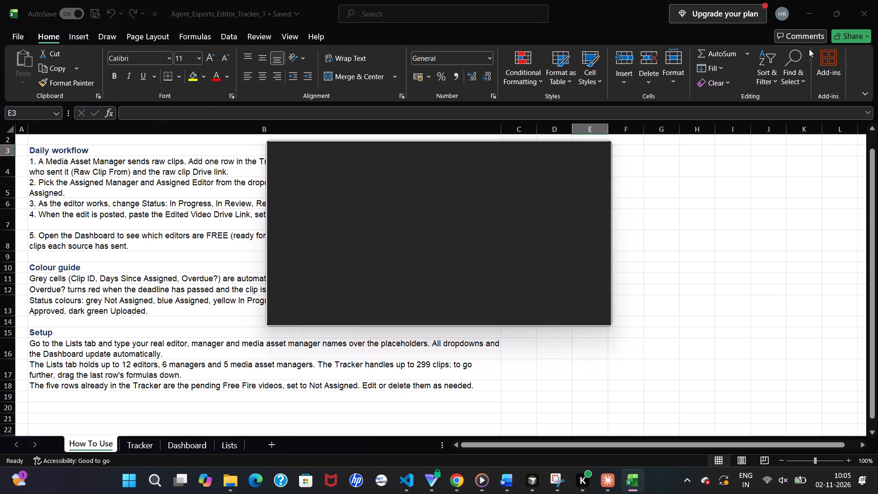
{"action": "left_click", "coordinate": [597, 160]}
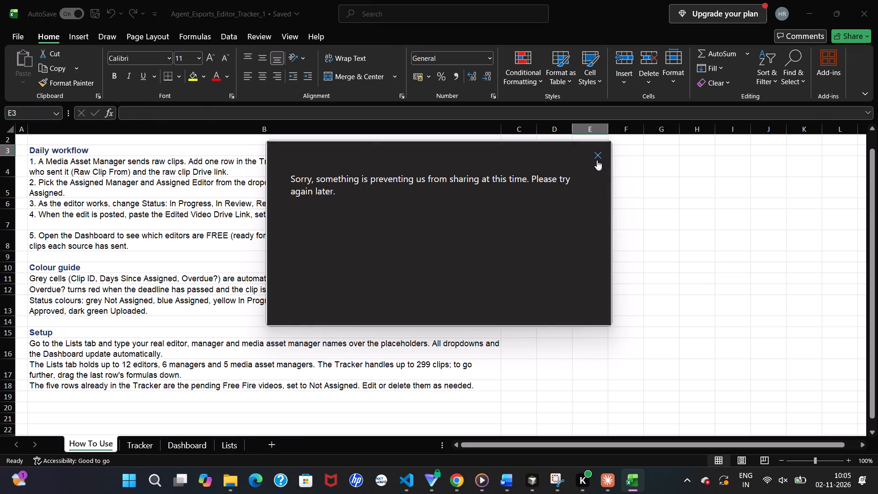
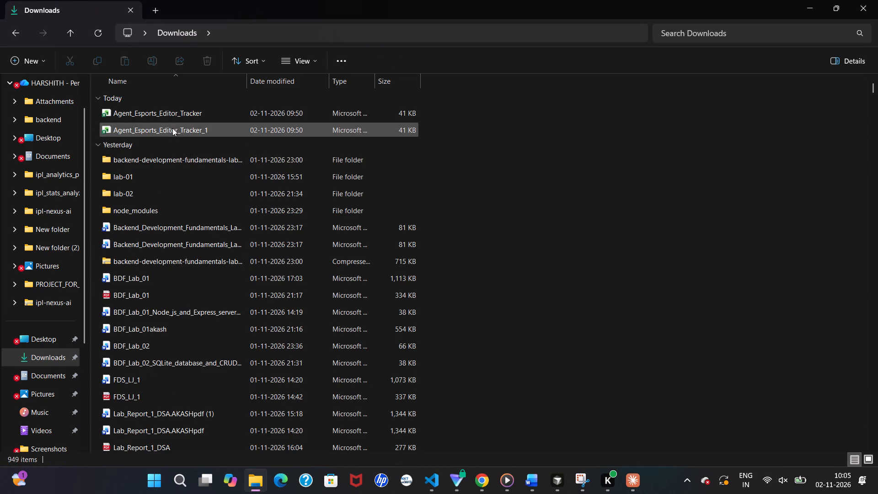
Open the Agent_Esports_Editor_Tracker workbook from the Downloads folder in Excel.
{"action": "double_click", "coordinate": [181, 115]}
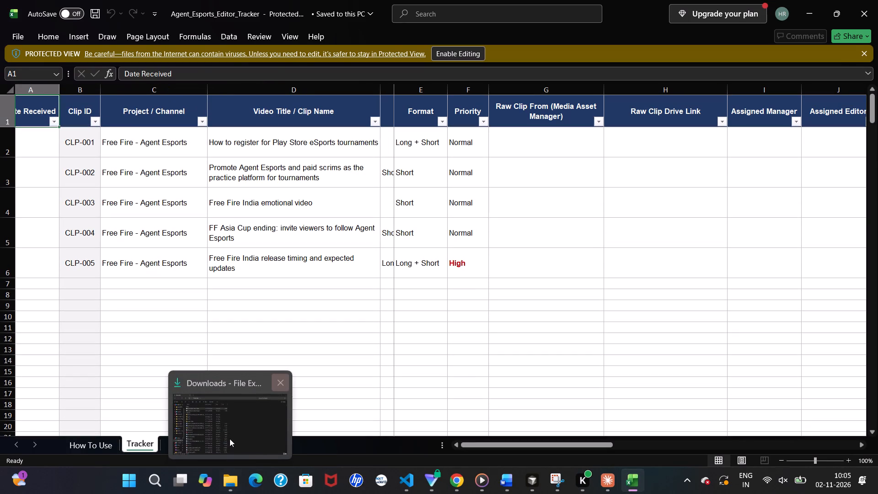
Return to the Downloads folder in File Explorer and open the Agent_Esports_Editor_Tracker_1 workbook.
{"action": "left_click", "coordinate": [230, 439]}
{"action": "double_click", "coordinate": [178, 130]}
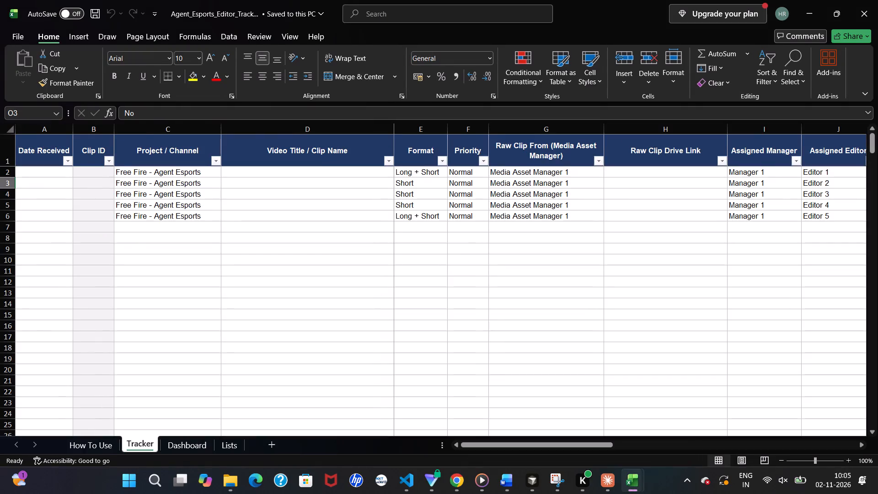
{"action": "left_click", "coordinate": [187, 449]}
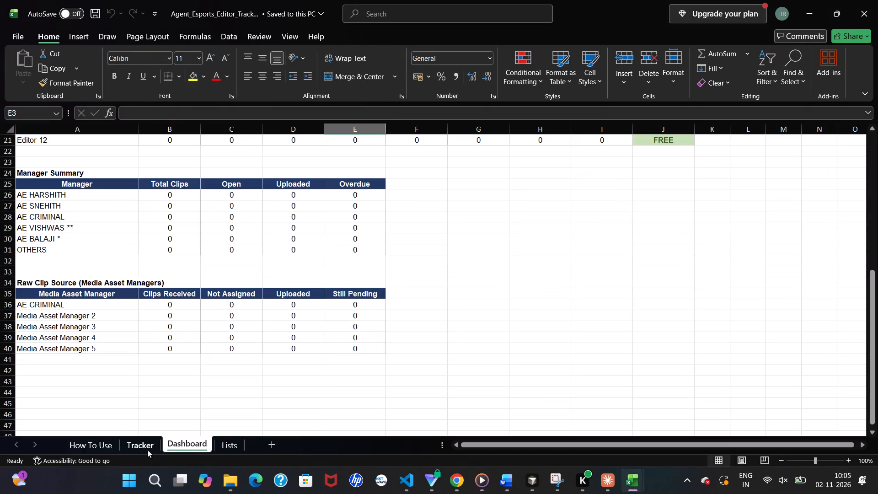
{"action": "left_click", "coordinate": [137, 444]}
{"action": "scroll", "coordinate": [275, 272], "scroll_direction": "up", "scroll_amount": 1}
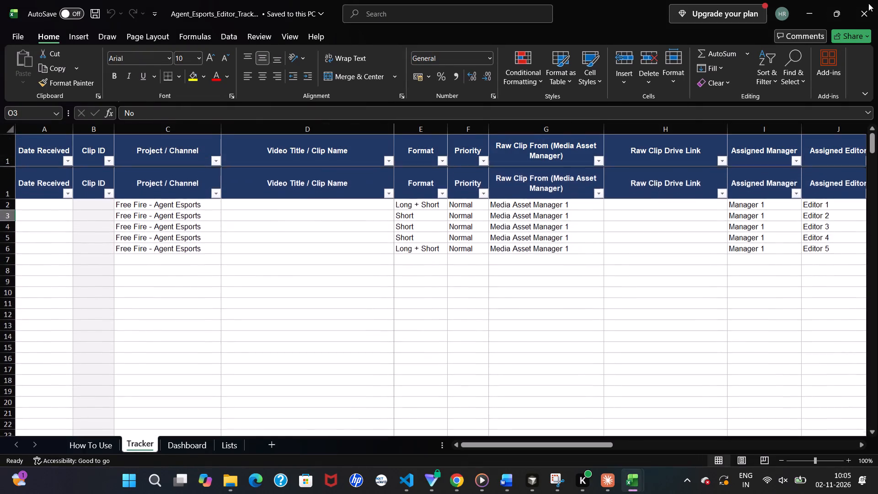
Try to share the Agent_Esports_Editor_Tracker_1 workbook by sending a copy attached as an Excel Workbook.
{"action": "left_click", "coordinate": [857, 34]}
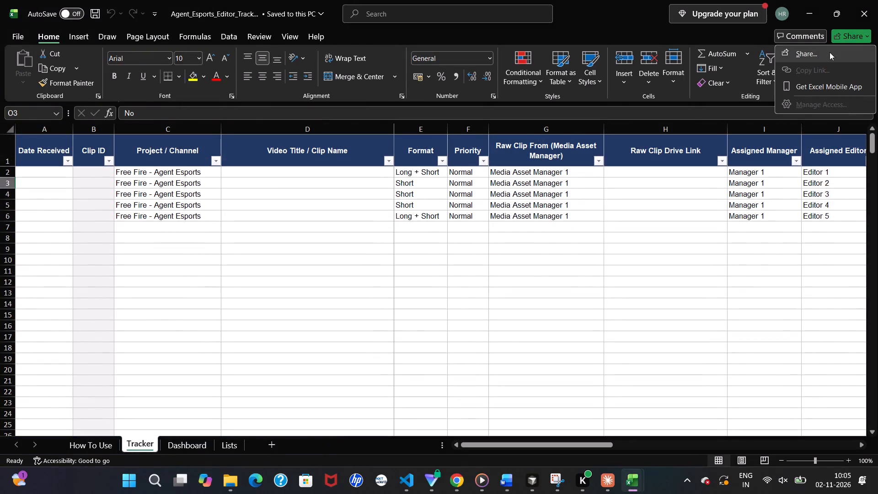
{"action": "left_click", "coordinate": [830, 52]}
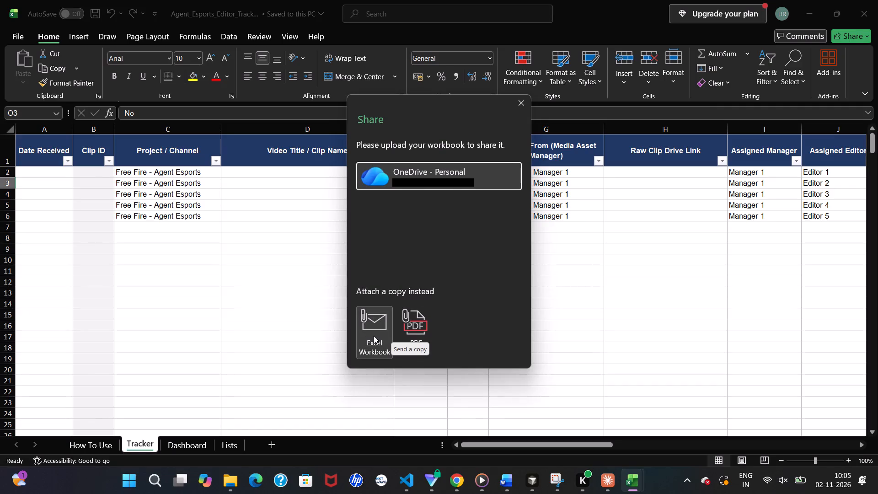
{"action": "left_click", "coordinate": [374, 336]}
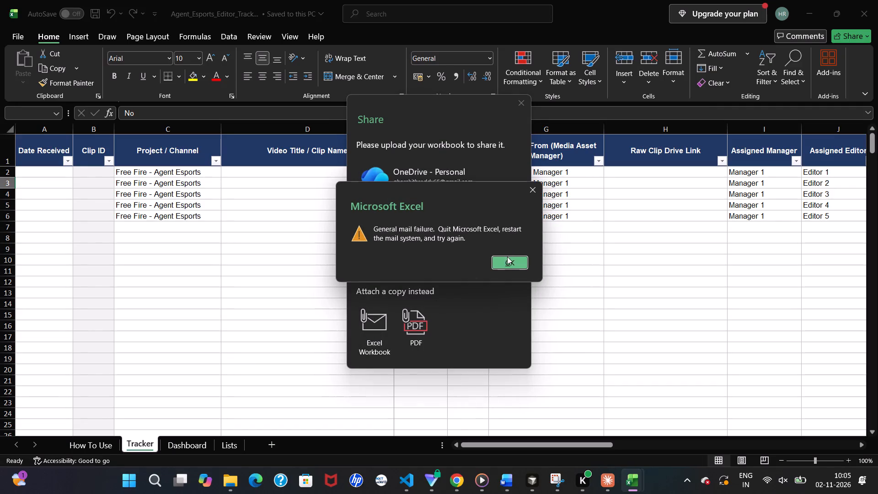
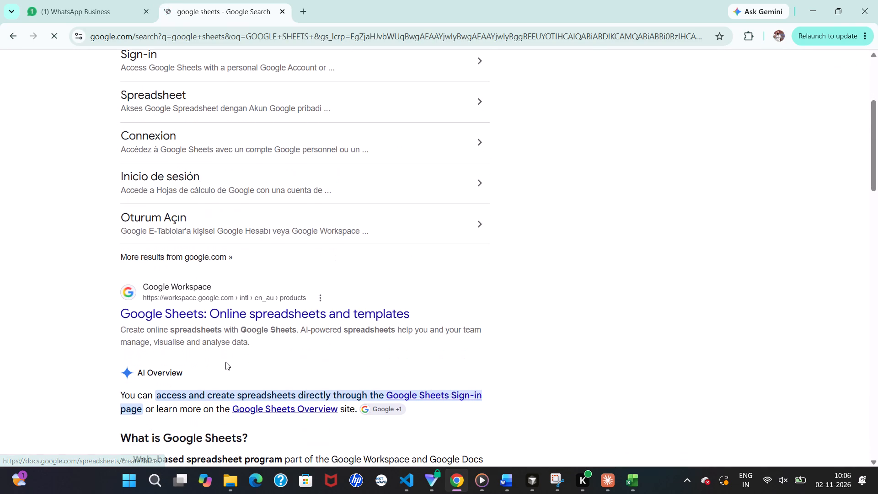
Open the Google Sheets sign-in result from the search results to create a blank spreadsheet.
{"action": "scroll", "coordinate": [225, 362], "scroll_direction": "down", "scroll_amount": 2}
{"action": "scroll", "coordinate": [321, 381], "scroll_direction": "down", "scroll_amount": 1}
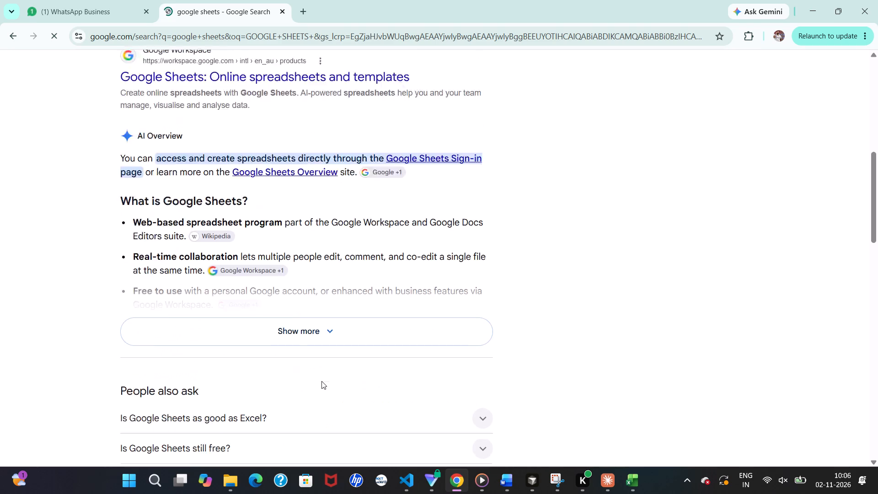
{"action": "scroll", "coordinate": [321, 381], "scroll_direction": "down", "scroll_amount": 4}
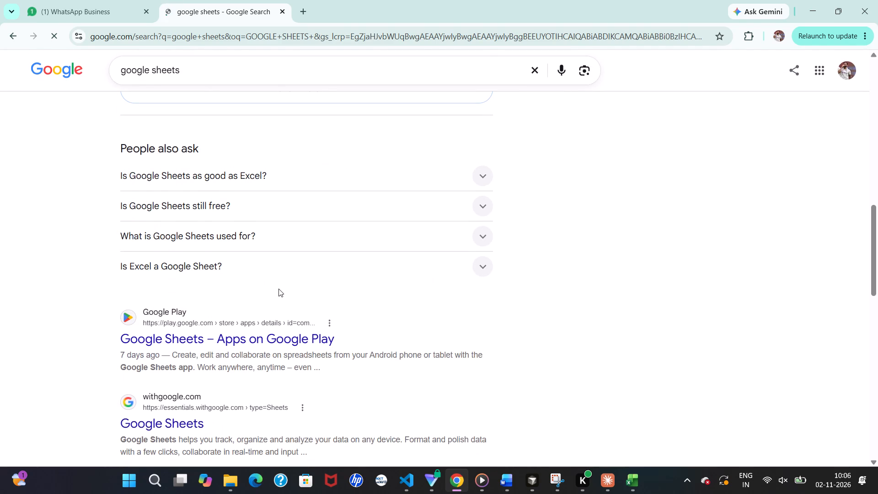
{"action": "scroll", "coordinate": [278, 289], "scroll_direction": "up", "scroll_amount": 1}
{"action": "left_click", "coordinate": [231, 218]}
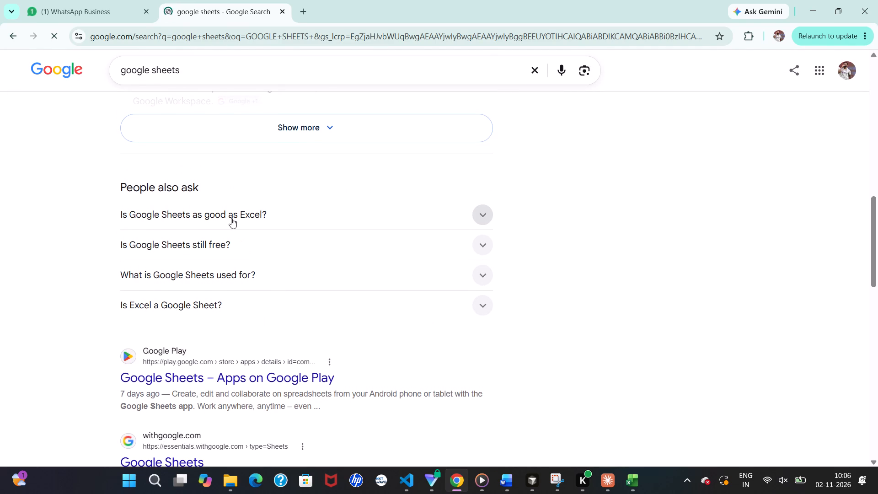
{"action": "scroll", "coordinate": [274, 222], "scroll_direction": "up", "scroll_amount": 8}
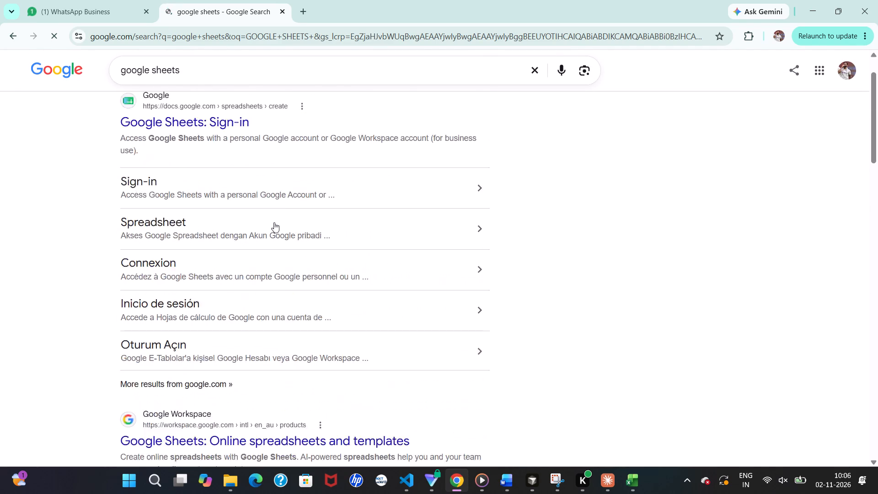
{"action": "scroll", "coordinate": [274, 222], "scroll_direction": "up", "scroll_amount": 1}
{"action": "left_click", "coordinate": [136, 164]}
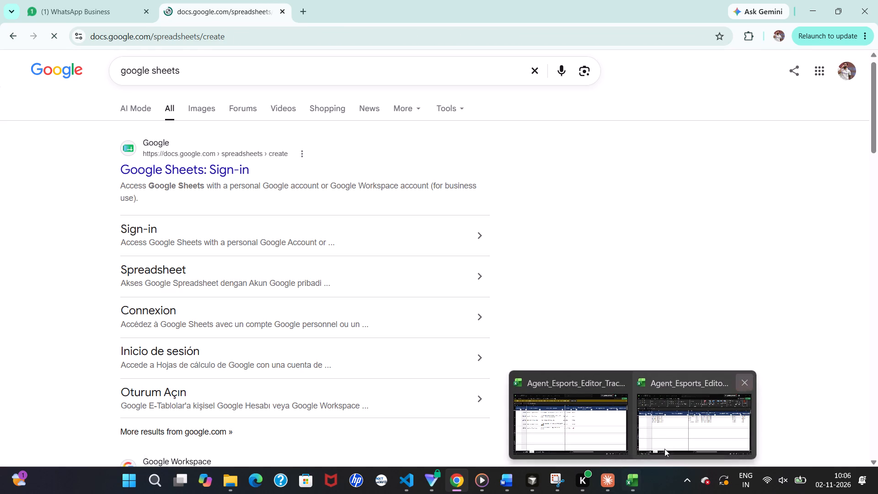
Switch to the Agent_Esports_Editor_Tracker workbook in Excel and look over its Dashboard, Lists and Tracker sheets.
{"action": "left_click", "coordinate": [611, 433]}
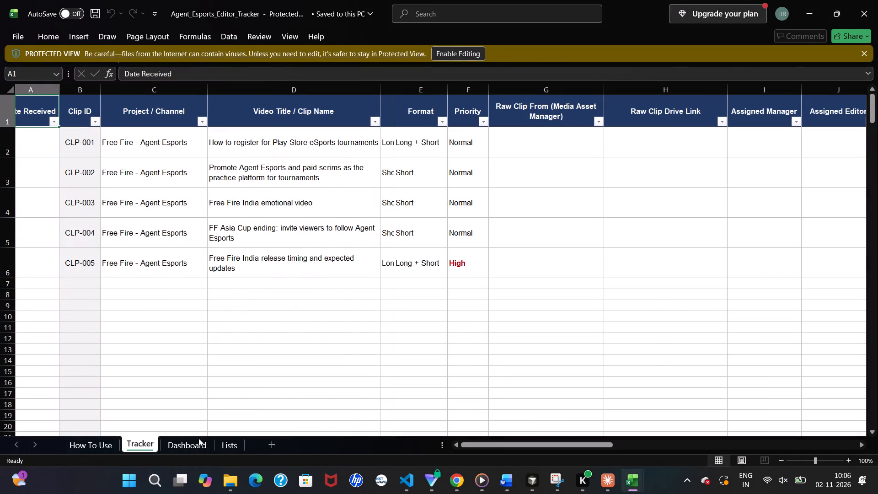
{"action": "left_click", "coordinate": [193, 449]}
{"action": "left_click", "coordinate": [222, 450]}
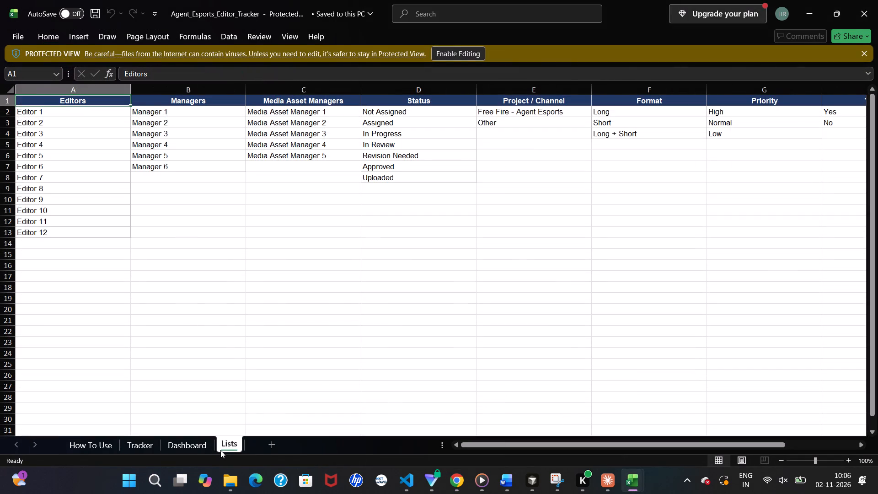
{"action": "left_click", "coordinate": [197, 451]}
{"action": "left_click", "coordinate": [142, 450]}
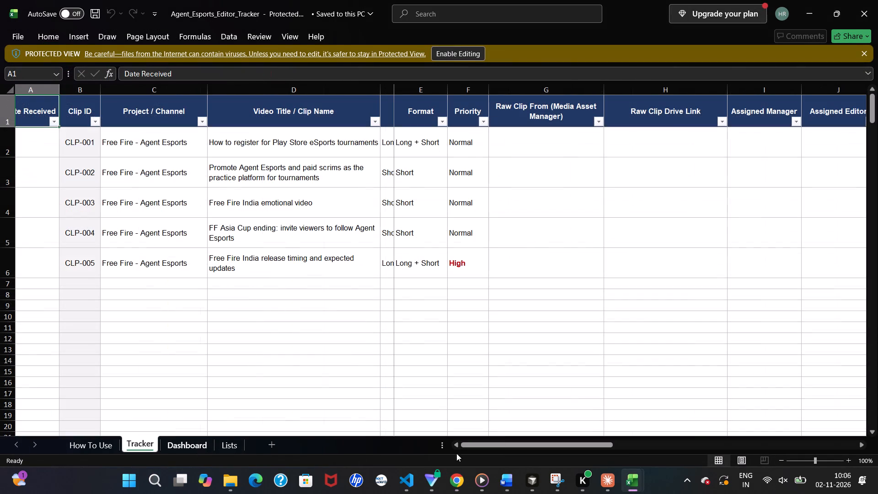
Return to the blank Google Sheets spreadsheet in Chrome and close the Tables suggestions to leave an empty grid.
{"action": "left_click", "coordinate": [455, 432]}
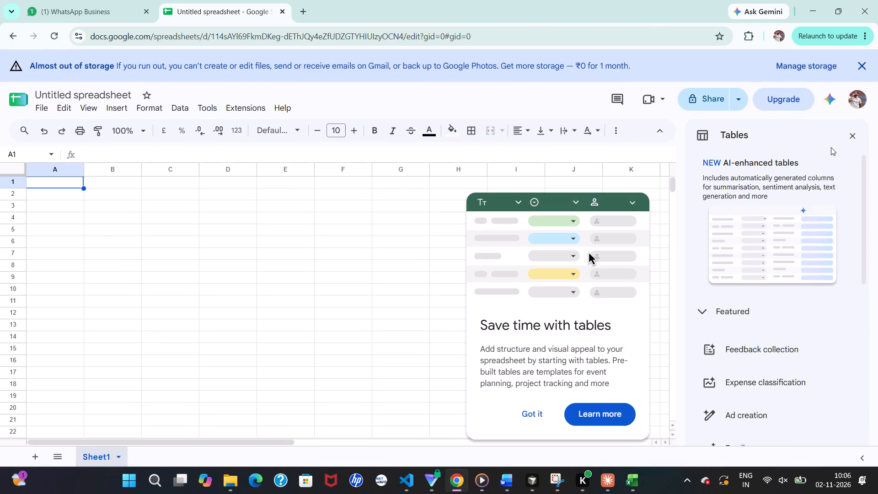
{"action": "left_click", "coordinate": [851, 136]}
{"action": "left_click", "coordinate": [306, 228]}
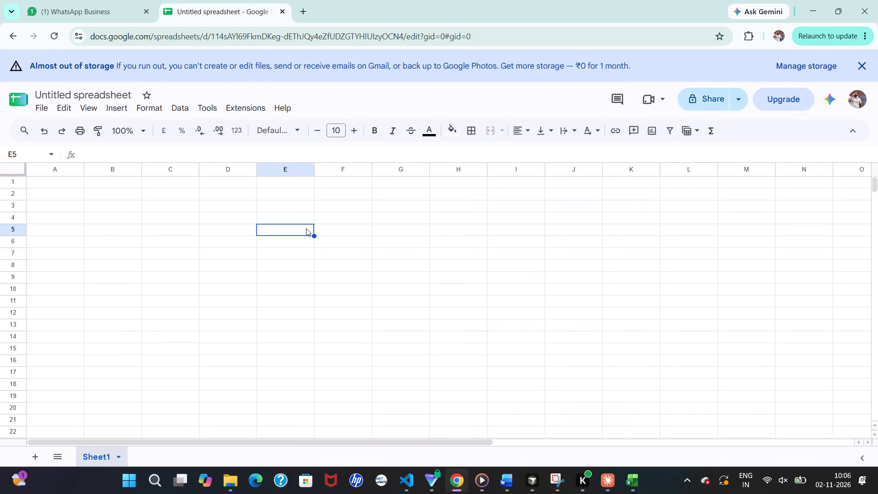
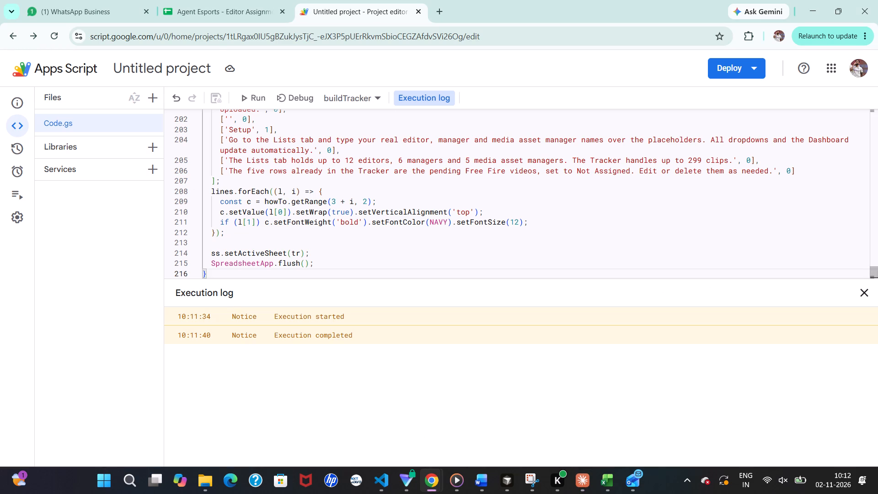
{"action": "left_click", "coordinate": [247, 0]}
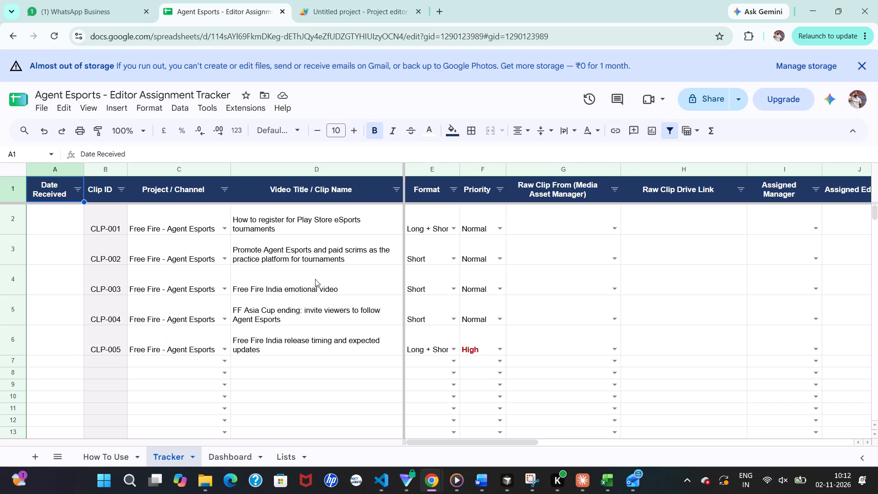
{"action": "scroll", "coordinate": [385, 259], "scroll_direction": "right", "scroll_amount": 5}
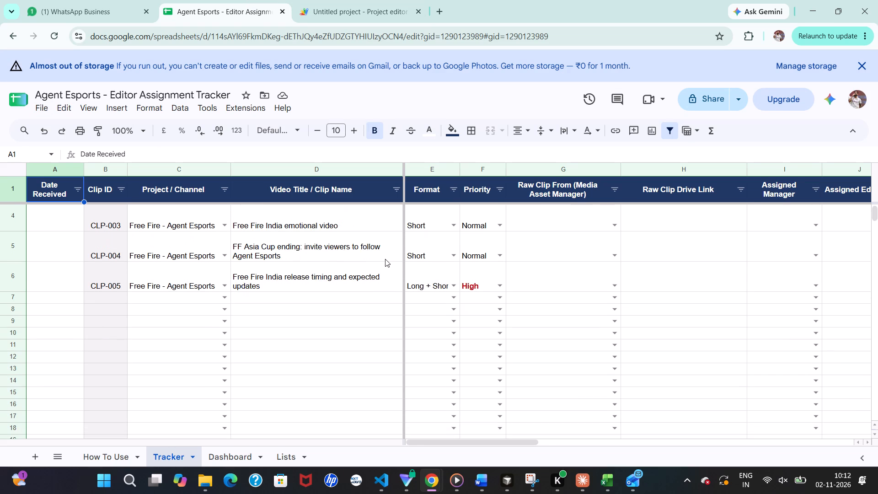
{"action": "scroll", "coordinate": [385, 259], "scroll_direction": "up", "scroll_amount": 4}
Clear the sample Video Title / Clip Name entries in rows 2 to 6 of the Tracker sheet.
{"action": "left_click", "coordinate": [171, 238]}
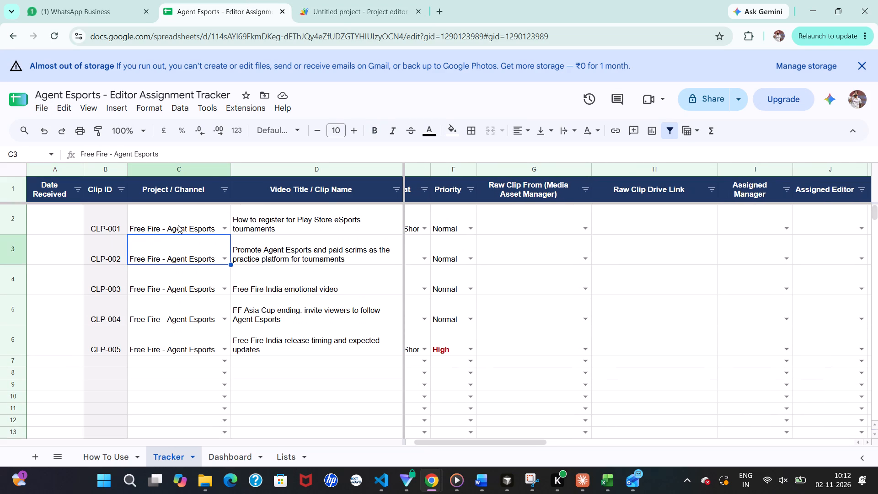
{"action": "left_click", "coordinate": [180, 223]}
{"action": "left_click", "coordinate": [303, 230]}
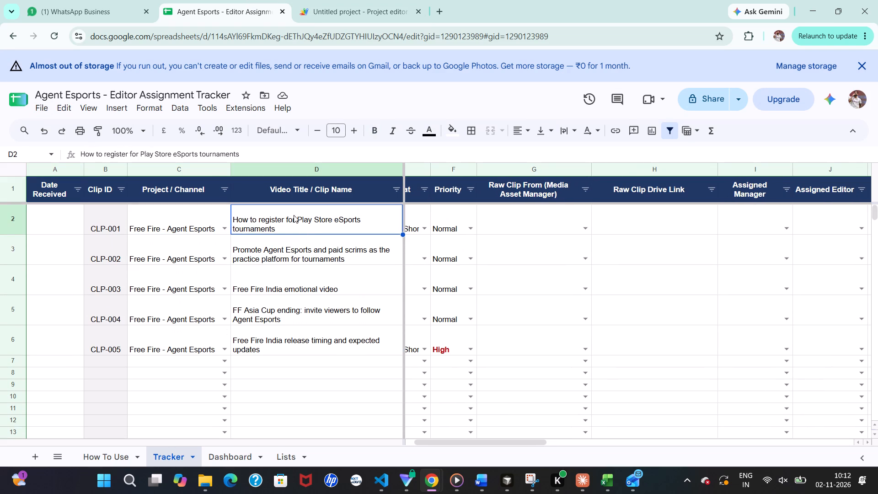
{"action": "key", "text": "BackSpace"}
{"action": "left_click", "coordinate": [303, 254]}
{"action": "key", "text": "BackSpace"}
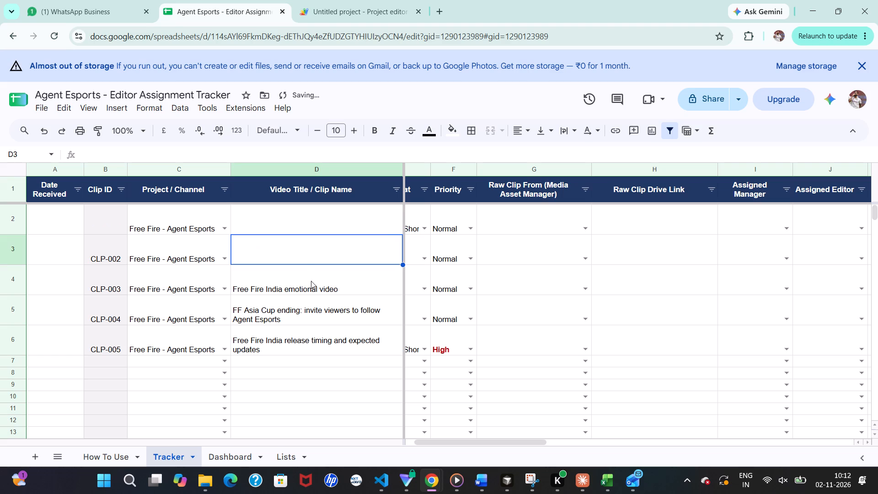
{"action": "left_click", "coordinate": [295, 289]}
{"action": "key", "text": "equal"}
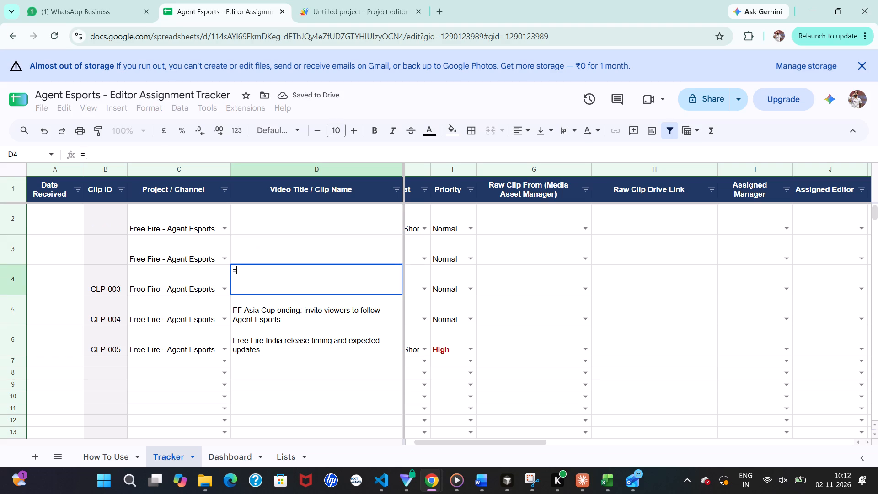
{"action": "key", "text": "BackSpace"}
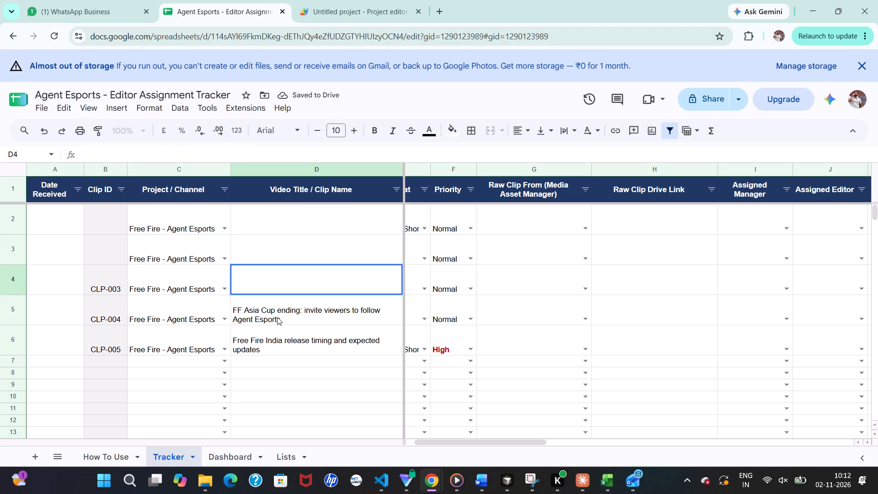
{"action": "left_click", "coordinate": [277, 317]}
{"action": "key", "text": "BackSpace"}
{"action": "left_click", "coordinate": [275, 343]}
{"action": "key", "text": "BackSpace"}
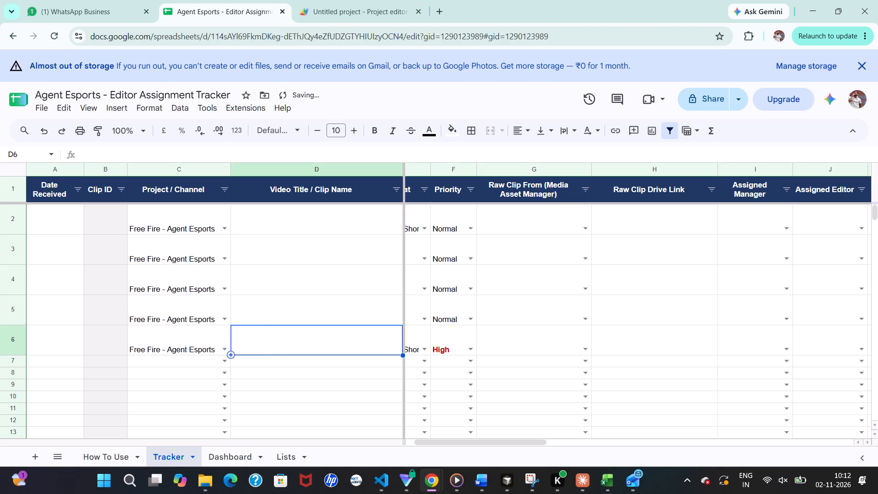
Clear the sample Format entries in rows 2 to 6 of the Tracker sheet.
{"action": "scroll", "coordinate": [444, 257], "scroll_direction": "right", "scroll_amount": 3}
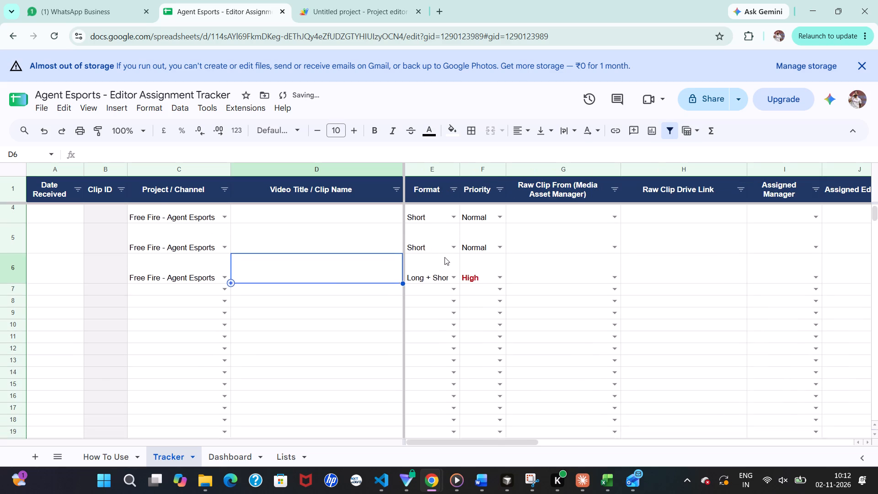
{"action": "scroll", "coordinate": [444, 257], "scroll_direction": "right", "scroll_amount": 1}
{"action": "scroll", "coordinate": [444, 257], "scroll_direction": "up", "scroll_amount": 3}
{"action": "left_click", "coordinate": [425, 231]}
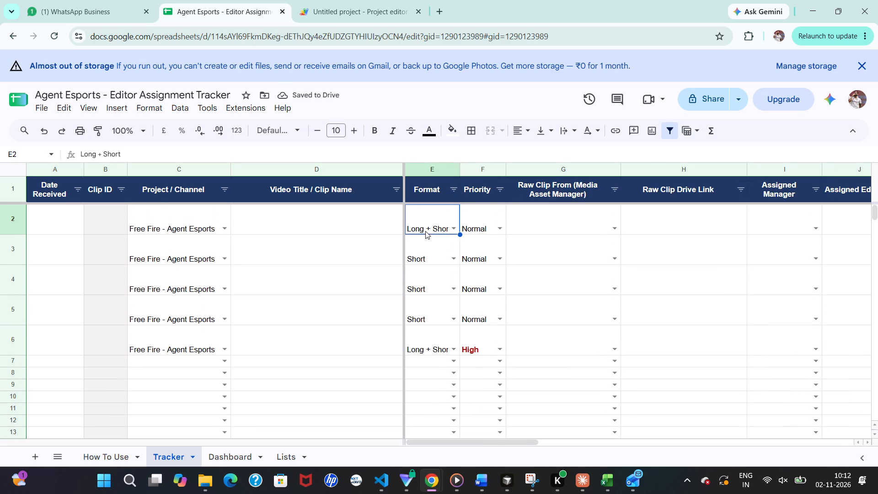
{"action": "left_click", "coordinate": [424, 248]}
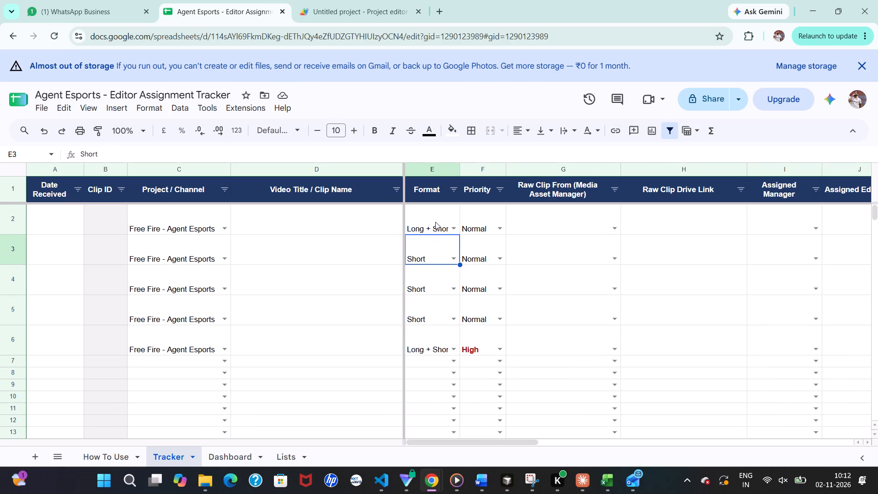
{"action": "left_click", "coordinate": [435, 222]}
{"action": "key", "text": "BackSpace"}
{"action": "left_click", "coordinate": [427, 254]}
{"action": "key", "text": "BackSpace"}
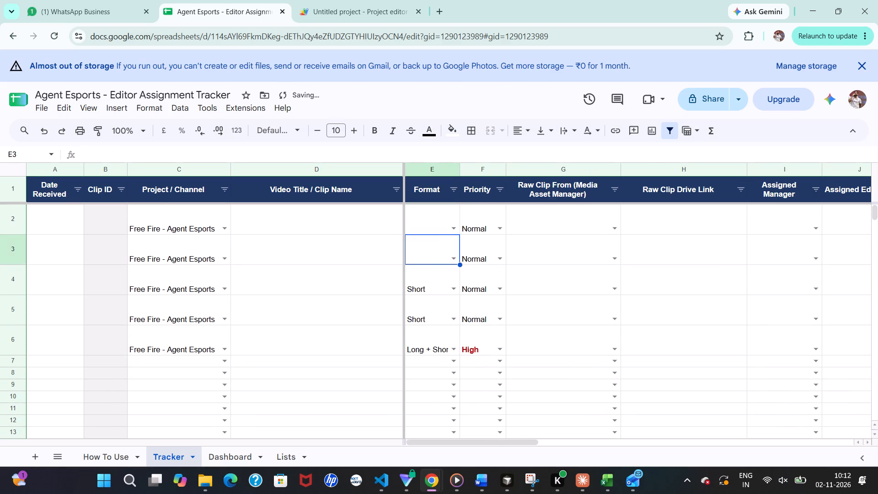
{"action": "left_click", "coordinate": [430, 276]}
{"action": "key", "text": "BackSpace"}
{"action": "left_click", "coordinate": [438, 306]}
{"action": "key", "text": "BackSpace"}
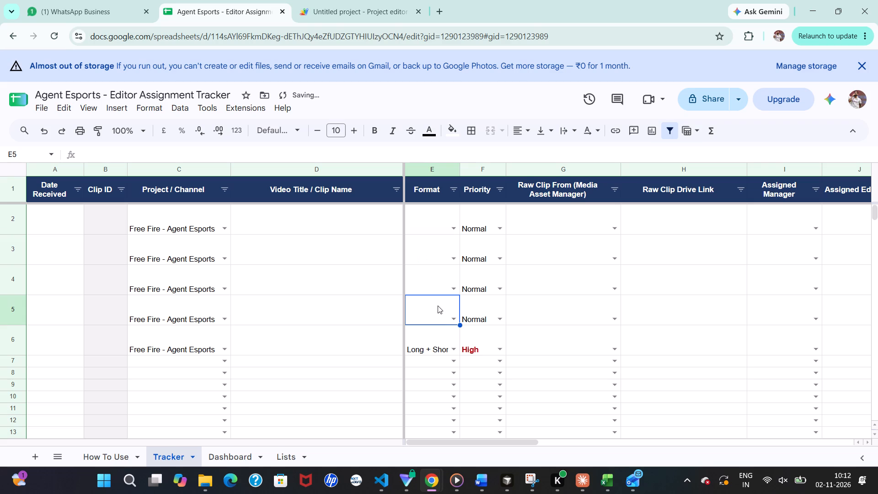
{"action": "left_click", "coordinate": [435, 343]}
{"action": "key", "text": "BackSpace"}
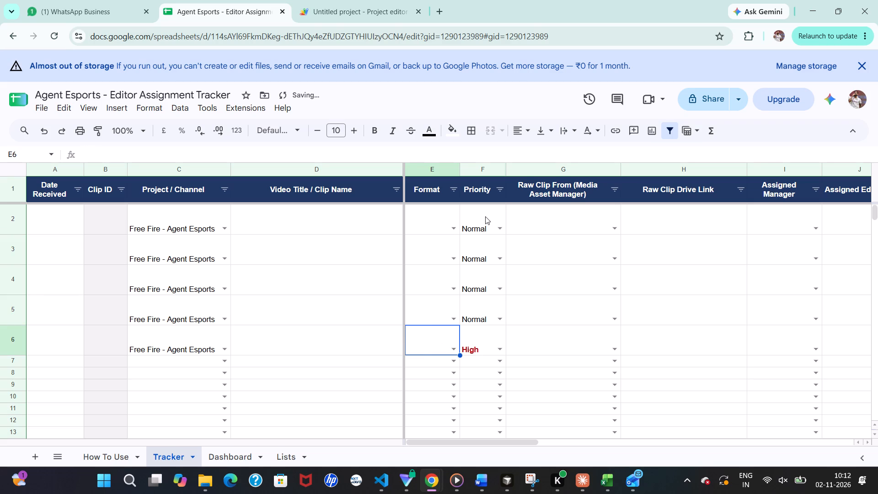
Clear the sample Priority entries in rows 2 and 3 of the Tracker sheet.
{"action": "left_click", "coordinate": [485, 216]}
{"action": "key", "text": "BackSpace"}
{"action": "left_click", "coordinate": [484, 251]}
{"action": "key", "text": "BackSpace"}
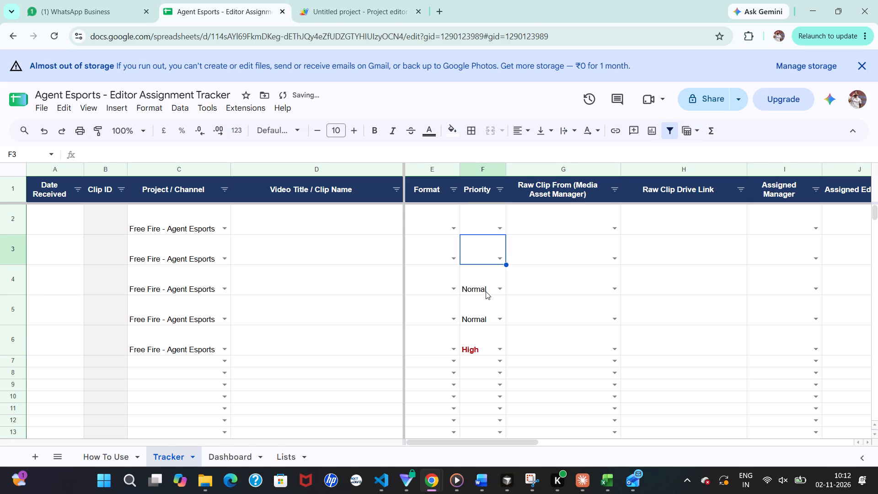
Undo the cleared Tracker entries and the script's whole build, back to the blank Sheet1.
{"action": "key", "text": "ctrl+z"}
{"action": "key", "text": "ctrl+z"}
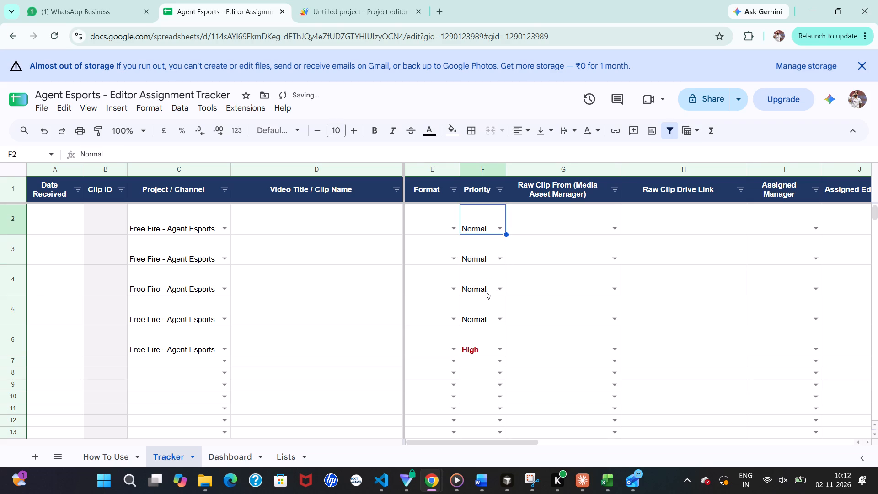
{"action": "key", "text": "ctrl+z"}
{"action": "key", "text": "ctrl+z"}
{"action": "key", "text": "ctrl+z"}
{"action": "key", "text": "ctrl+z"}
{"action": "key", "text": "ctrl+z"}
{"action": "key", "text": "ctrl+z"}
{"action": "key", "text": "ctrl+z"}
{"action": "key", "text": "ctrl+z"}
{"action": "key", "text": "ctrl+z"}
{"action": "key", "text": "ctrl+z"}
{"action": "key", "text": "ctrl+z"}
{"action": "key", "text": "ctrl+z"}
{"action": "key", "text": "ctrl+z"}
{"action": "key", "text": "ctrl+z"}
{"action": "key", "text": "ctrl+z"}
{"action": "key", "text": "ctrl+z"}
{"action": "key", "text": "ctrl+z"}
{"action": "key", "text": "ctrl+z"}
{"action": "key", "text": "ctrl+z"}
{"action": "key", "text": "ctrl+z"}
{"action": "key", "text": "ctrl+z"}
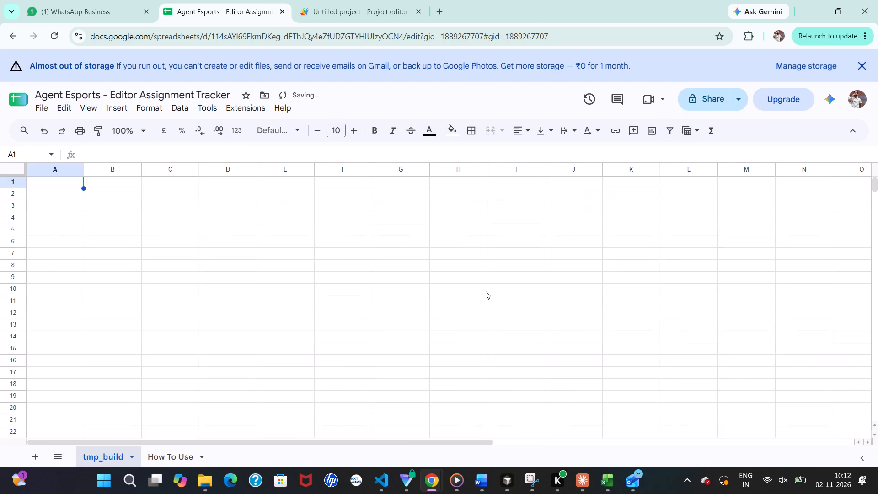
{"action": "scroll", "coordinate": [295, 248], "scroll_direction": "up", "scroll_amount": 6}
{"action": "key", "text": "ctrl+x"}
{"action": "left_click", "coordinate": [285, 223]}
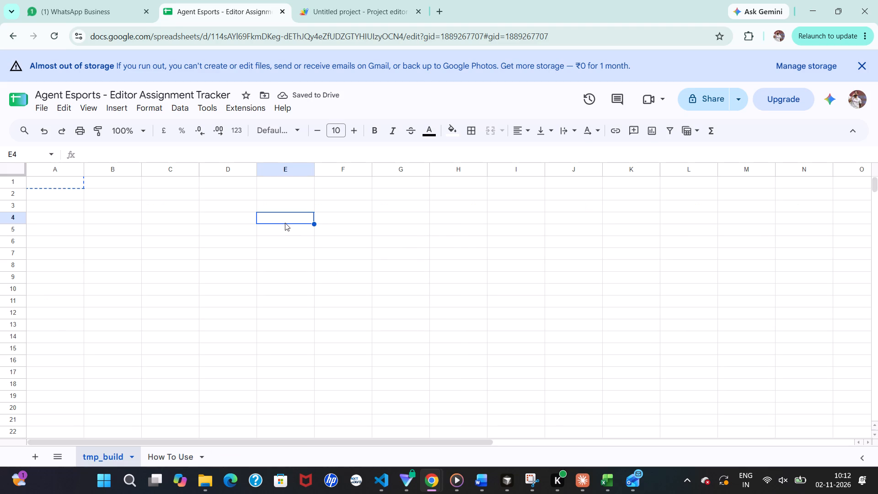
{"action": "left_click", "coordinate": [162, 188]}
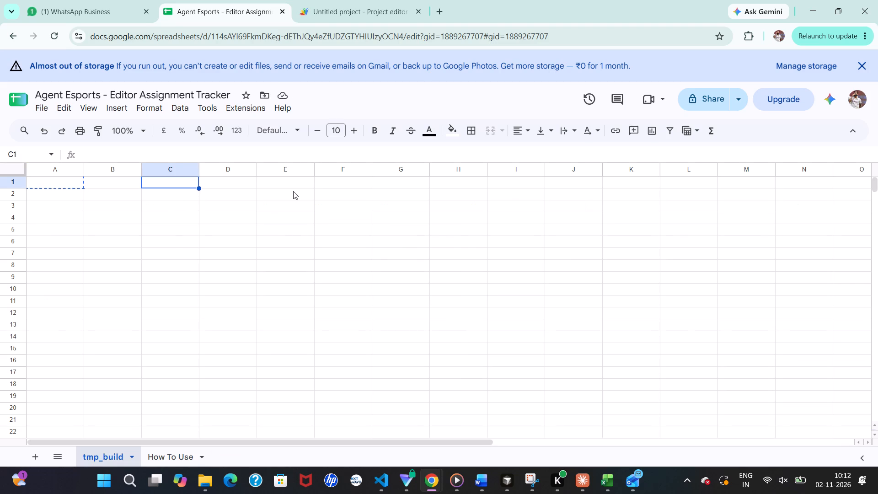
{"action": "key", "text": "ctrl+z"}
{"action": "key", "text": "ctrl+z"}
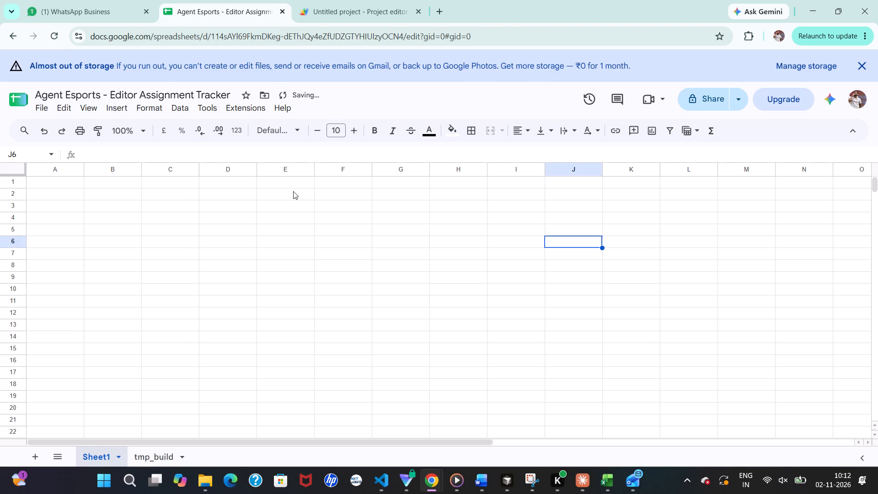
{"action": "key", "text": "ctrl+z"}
Go back to the Apps Script project and run the buildTracker function again.
{"action": "left_click", "coordinate": [338, 0]}
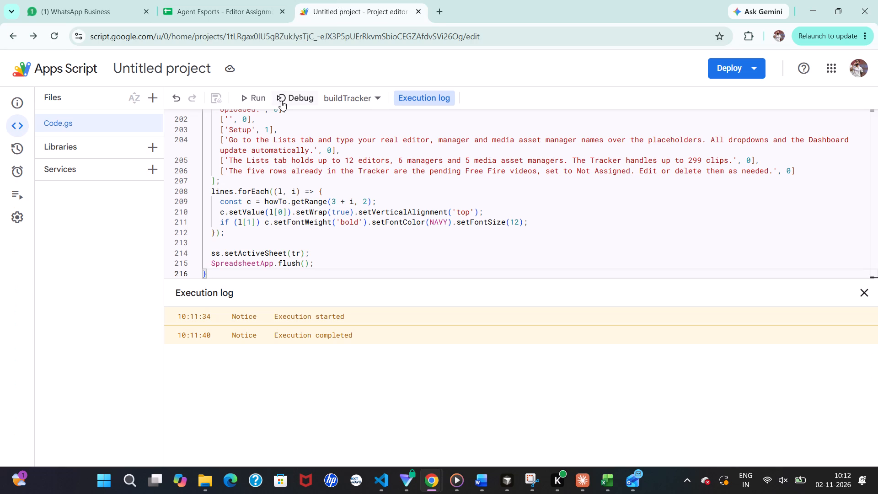
{"action": "left_click", "coordinate": [253, 104]}
Return to the spreadsheet and examine the rebuilt Tracker sheet and the Dashboard's editor workload and manager summary.
{"action": "left_click", "coordinate": [241, 0]}
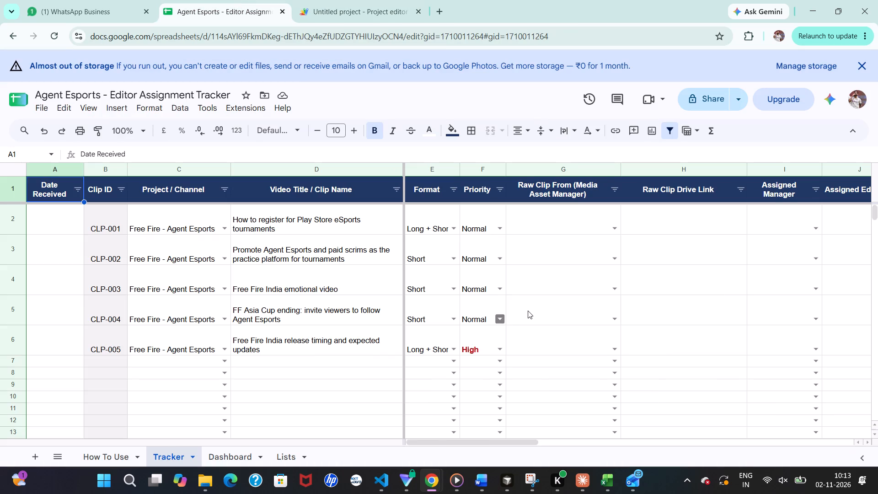
{"action": "scroll", "coordinate": [528, 311], "scroll_direction": "left", "scroll_amount": 11}
{"action": "scroll", "coordinate": [528, 311], "scroll_direction": "right", "scroll_amount": 16}
{"action": "left_click", "coordinate": [230, 458]}
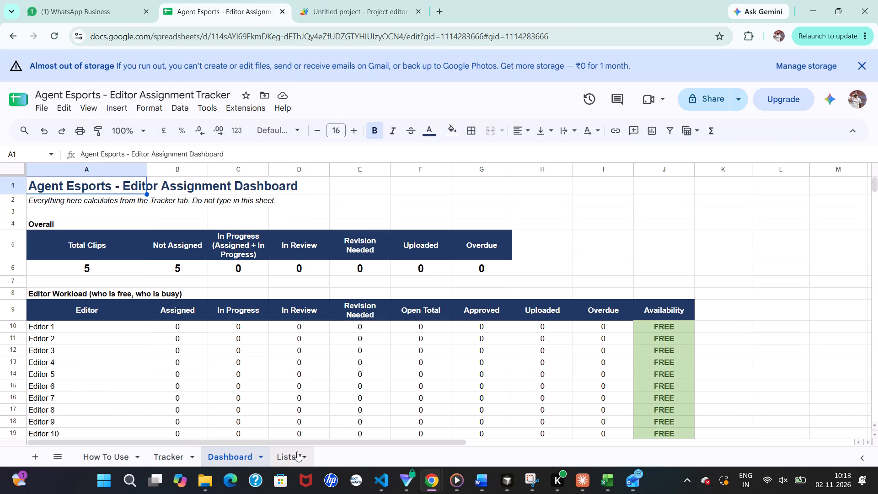
{"action": "scroll", "coordinate": [267, 360], "scroll_direction": "down", "scroll_amount": 3}
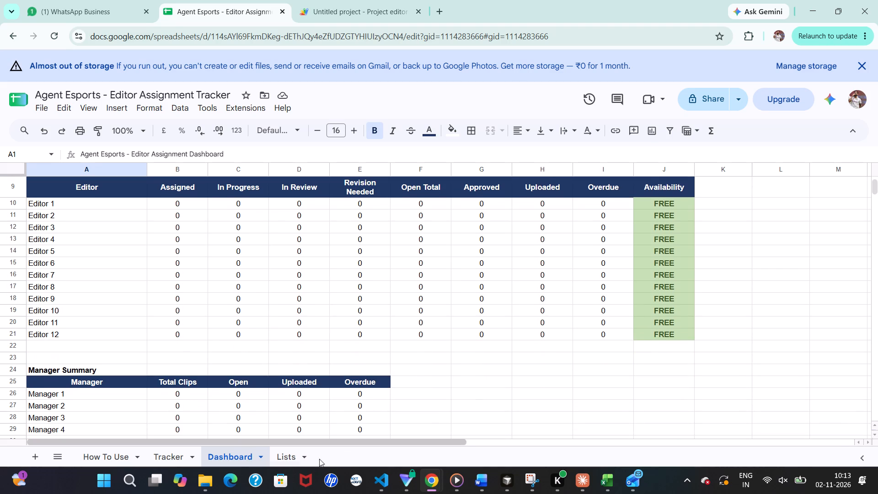
In the Lists sheet's Editors column, replace Editor 1 with AE SAI and Editor 2 with AE EREN.
{"action": "left_click", "coordinate": [289, 455]}
{"action": "left_click", "coordinate": [78, 198]}
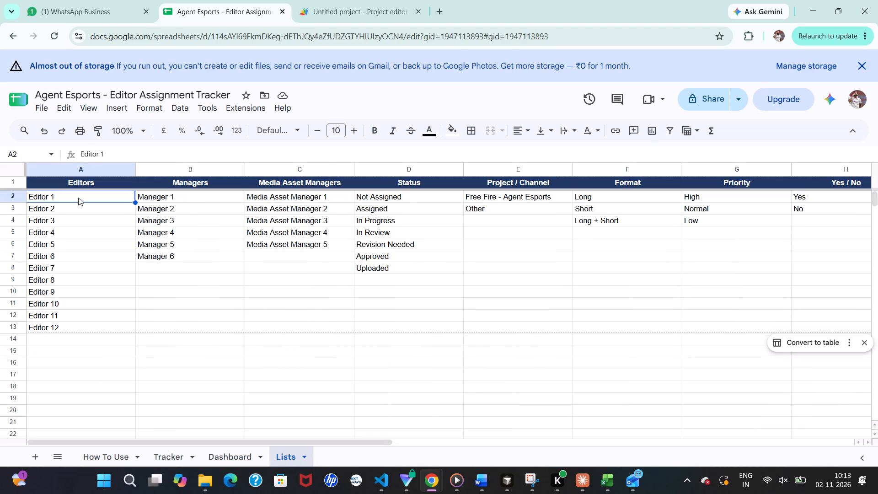
{"action": "key", "text": "BackSpace"}
{"action": "type", "text": "AE SAU"}
{"action": "key", "text": "BackSpace"}
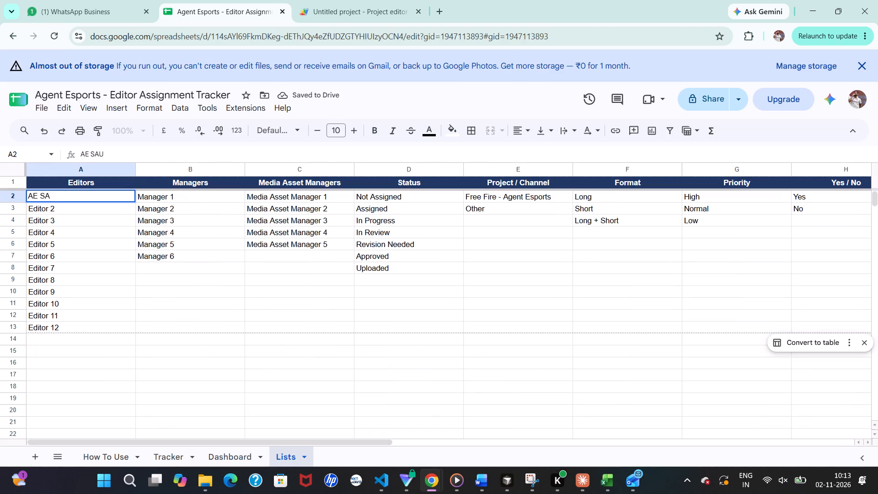
{"action": "key", "text": "i"}
{"action": "left_click", "coordinate": [60, 212]}
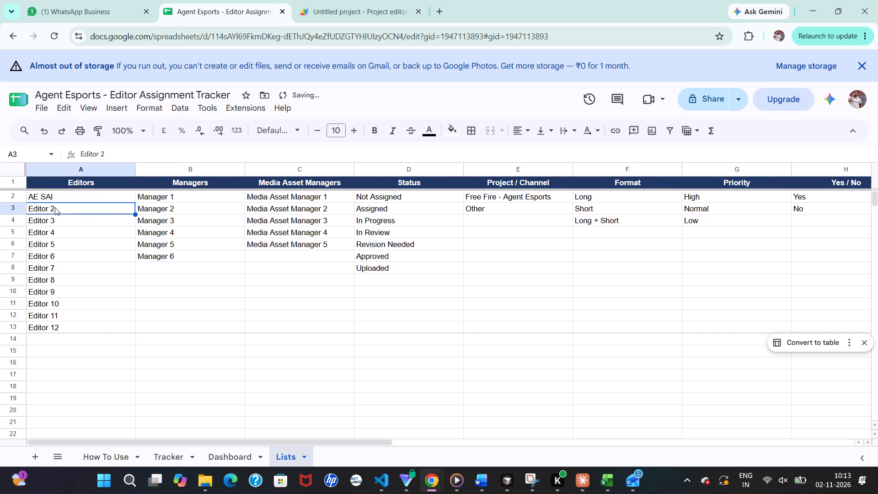
{"action": "key", "text": "BackSpace"}
{"action": "type", "text": "AE EREN"}
In the Lists sheet's Editors column, replace Editor 3 with AE PAVAN and Editor 4 with AE JAYANTH.
{"action": "left_click", "coordinate": [49, 220]}
{"action": "key", "text": "BackSpace"}
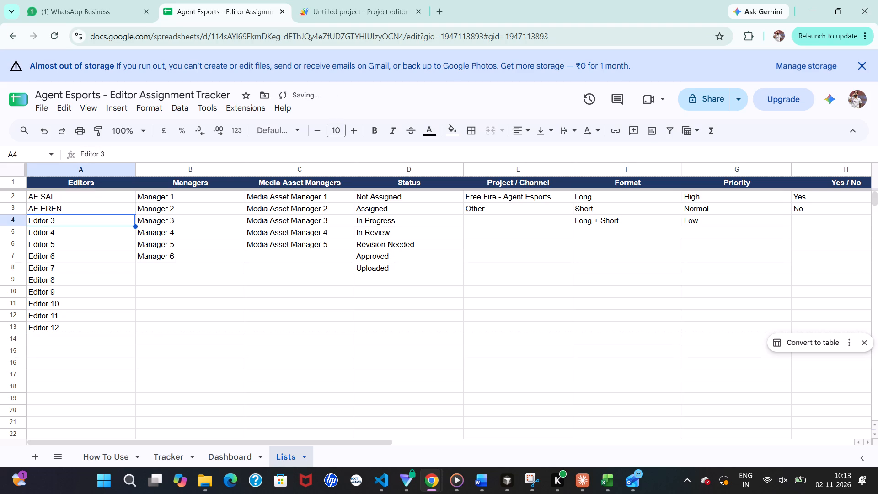
{"action": "type", "text": "AE"}
{"action": "key", "text": "space"}
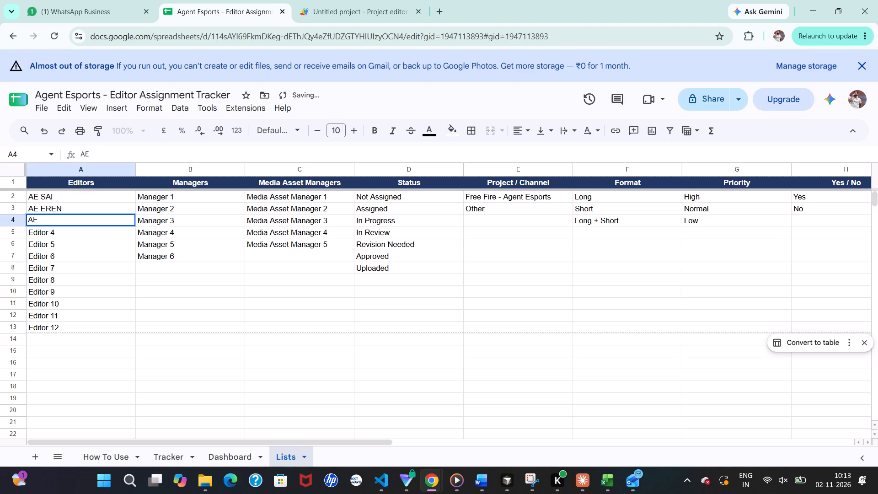
{"action": "type", "text": "VID"}
{"action": "key", "text": "BackSpace"}
{"action": "key", "text": "BackSpace"}
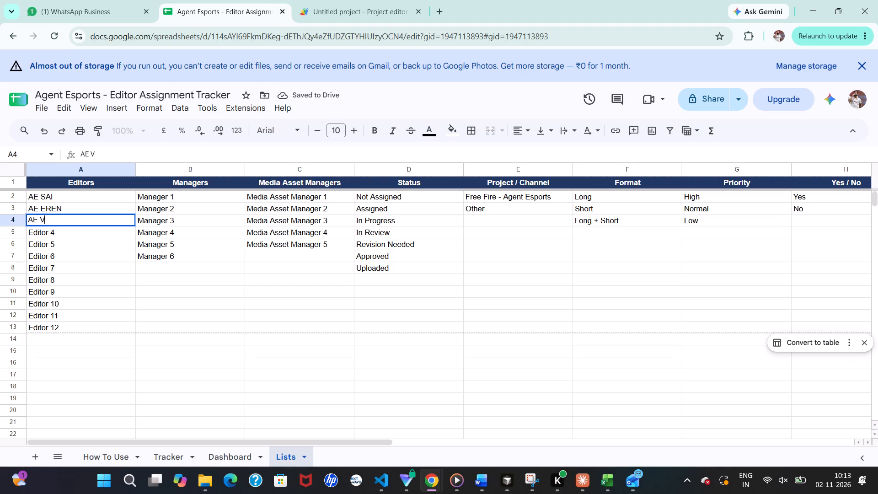
{"action": "key", "text": "BackSpace"}
{"action": "type", "text": "PAVAN"}
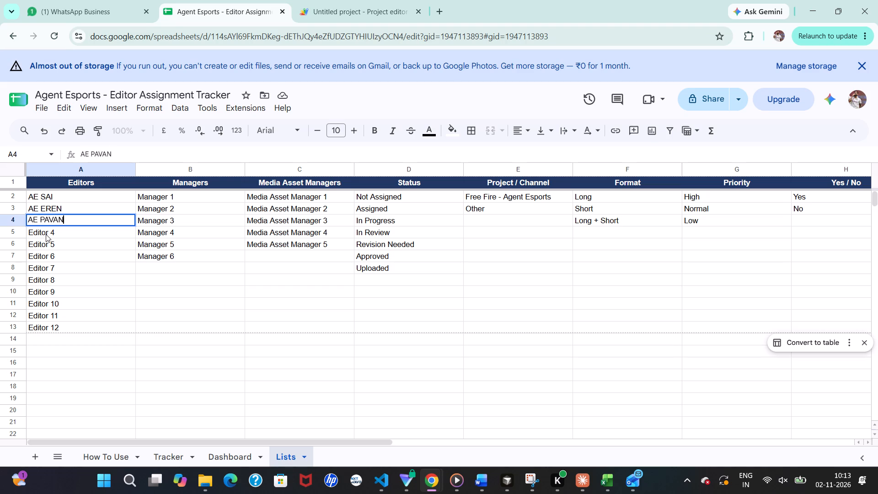
{"action": "left_click", "coordinate": [46, 234]}
{"action": "key", "text": "BackSpace"}
{"action": "type", "text": "AE JAYANTH"}
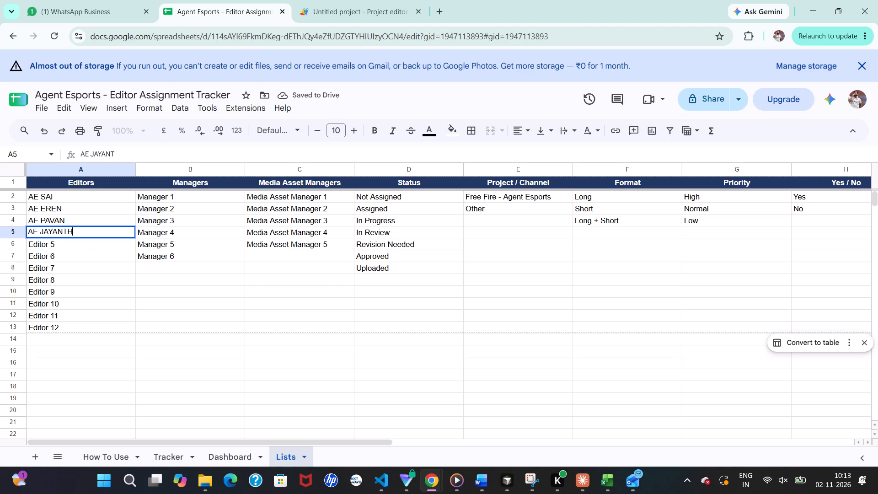
In the Managers column, replace Manager 1, Manager 2 and Manager 3 with AE HARSHITH, AE SENHITH and AE CRIMINAL.
{"action": "left_click", "coordinate": [166, 193]}
{"action": "key", "text": "BackSpace"}
{"action": "type", "text": "AE HARSHITH"}
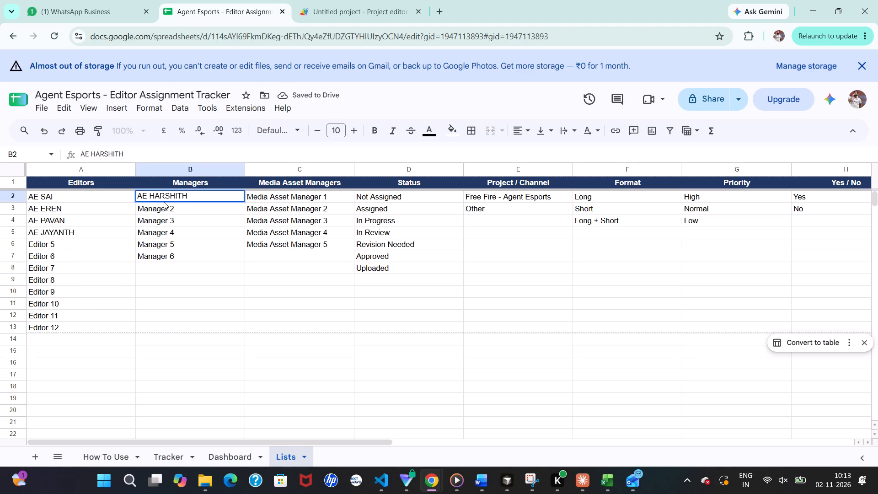
{"action": "left_click", "coordinate": [160, 211]}
{"action": "key", "text": "BackSpace"}
{"action": "type", "text": "AE SNEH"}
{"action": "key", "text": "BackSpace"}
{"action": "key", "text": "BackSpace"}
{"action": "key", "text": "BackSpace"}
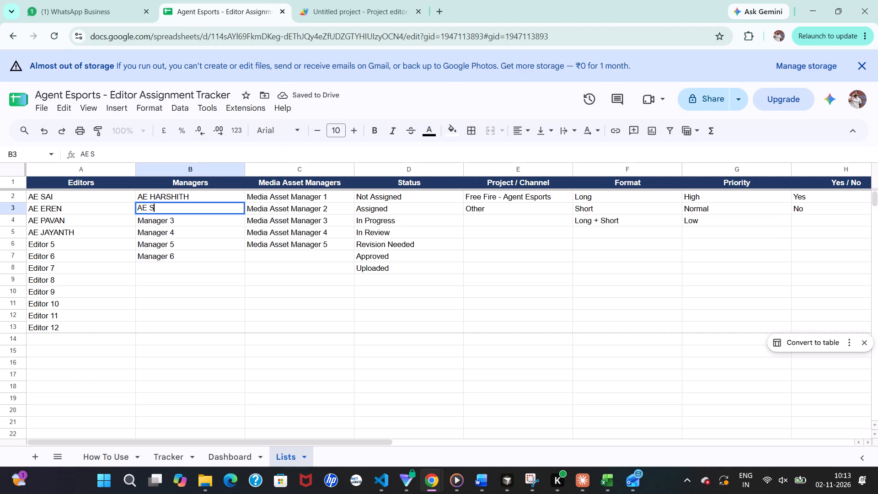
{"action": "type", "text": "ENHITH"}
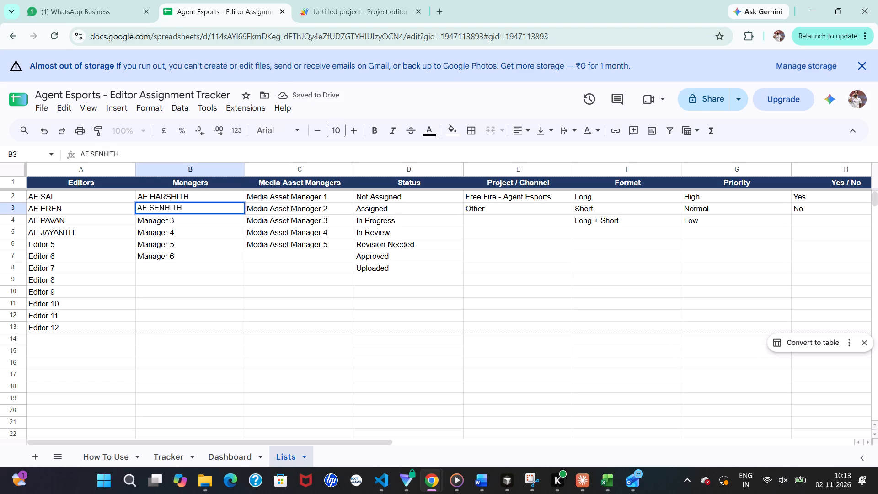
{"action": "left_click", "coordinate": [160, 221]}
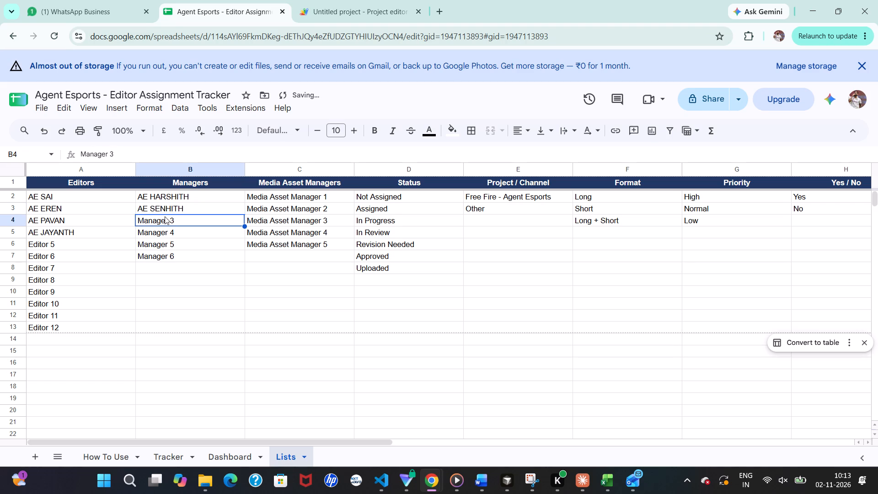
{"action": "key", "text": "BackSpace"}
{"action": "type", "text": "AE"}
{"action": "key", "text": "space"}
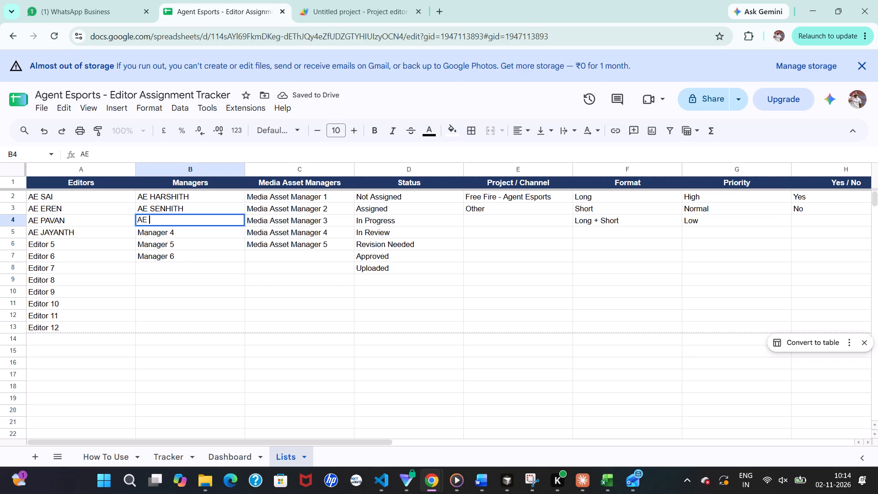
{"action": "type", "text": "CRIMINAL"}
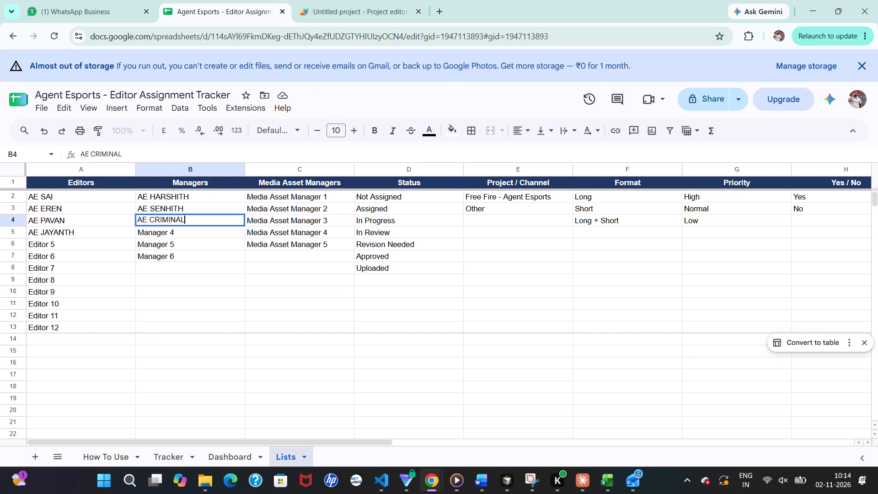
Replace Manager 4 in the Managers column with just the letter A.
{"action": "left_click", "coordinate": [150, 235]}
{"action": "key", "text": "BackSpace"}
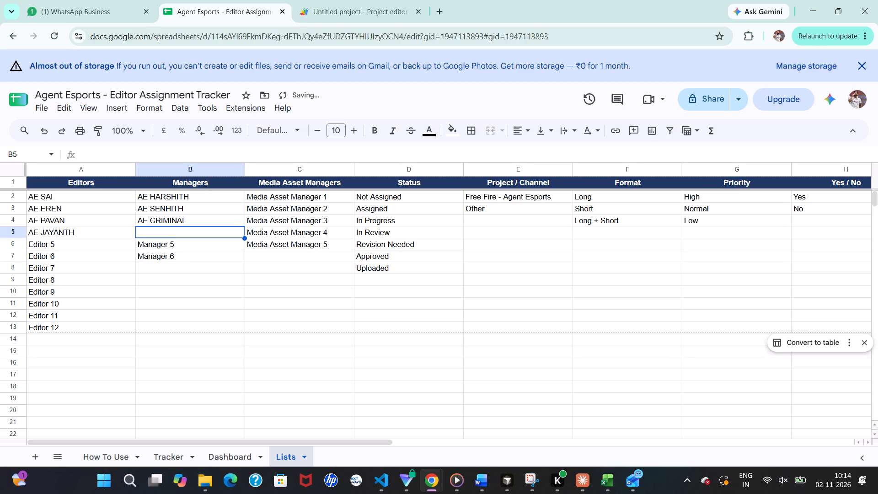
{"action": "type", "text": "AE"}
{"action": "key", "text": "space"}
{"action": "type", "text": "VIS"}
{"action": "key", "text": "h"}
{"action": "key", "text": "BackSpace"}
{"action": "key", "text": "BackSpace"}
{"action": "key", "text": "BackSpace"}
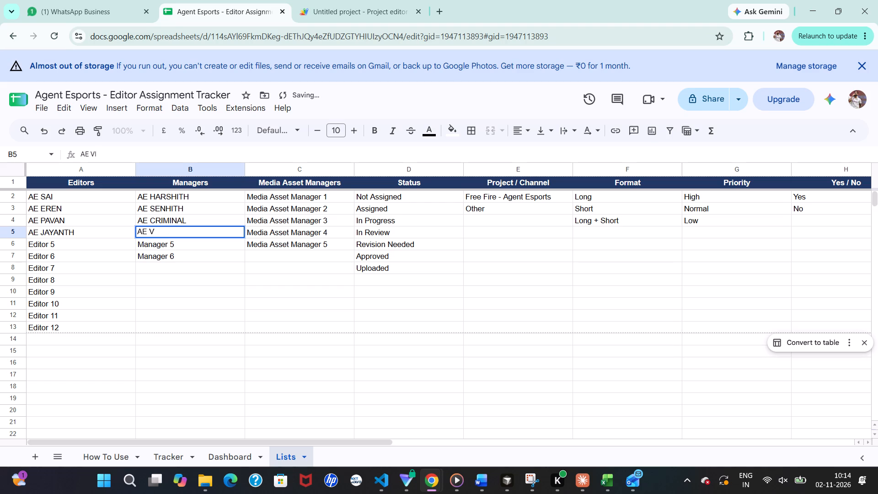
{"action": "key", "text": "BackSpace"}
{"action": "key", "text": "BackSpace"}
{"action": "key", "text": "BackSpace"}
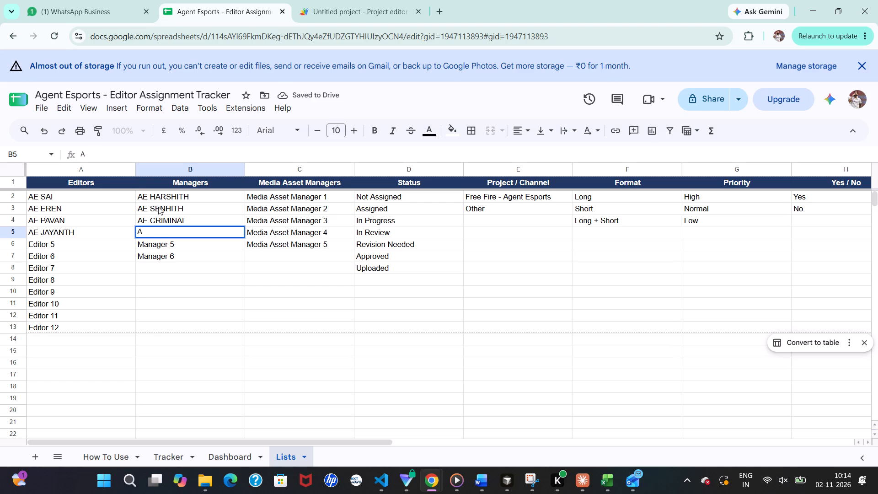
Clear the AE SENHITH entry from the Managers column.
{"action": "left_click", "coordinate": [157, 210]}
{"action": "key", "text": "BackSpace"}
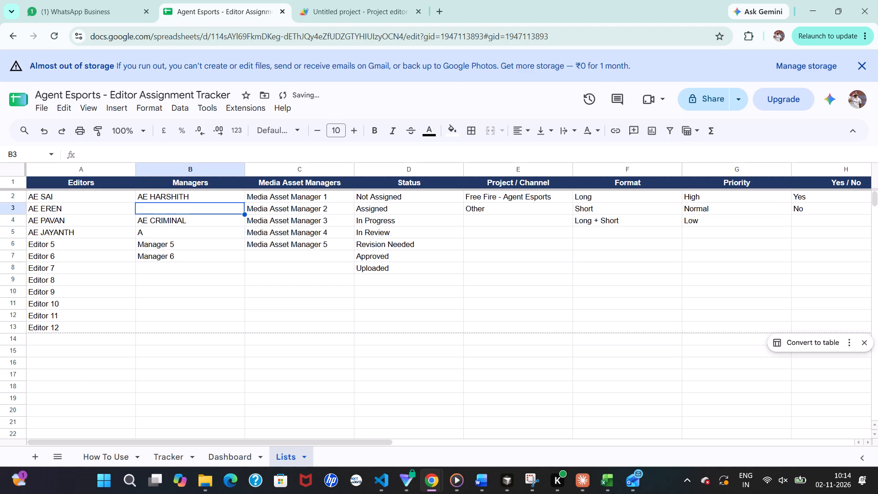
Enter AE SNEHITH in the blank Managers cell between AE HARSHITH and AE CRIMINAL.
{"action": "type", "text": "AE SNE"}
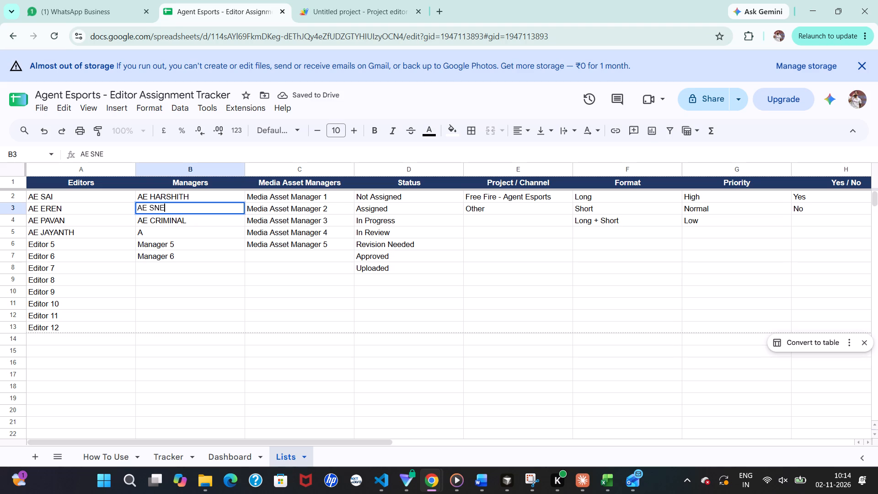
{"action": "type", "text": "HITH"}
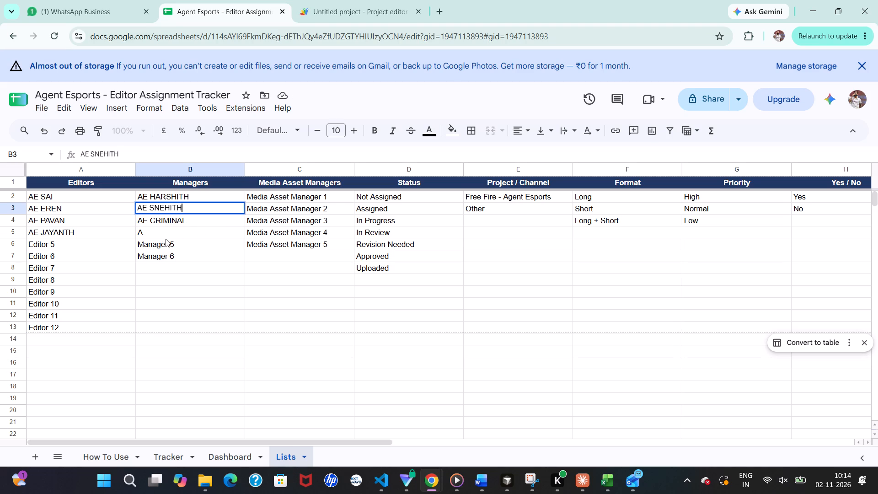
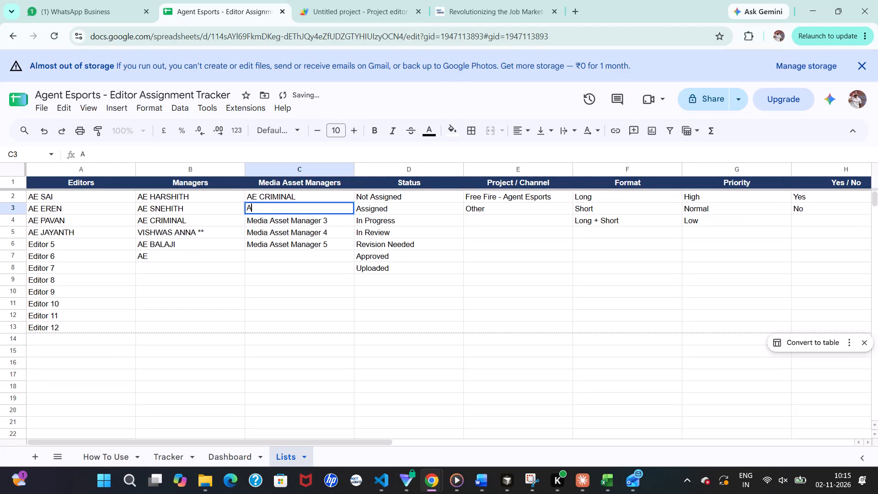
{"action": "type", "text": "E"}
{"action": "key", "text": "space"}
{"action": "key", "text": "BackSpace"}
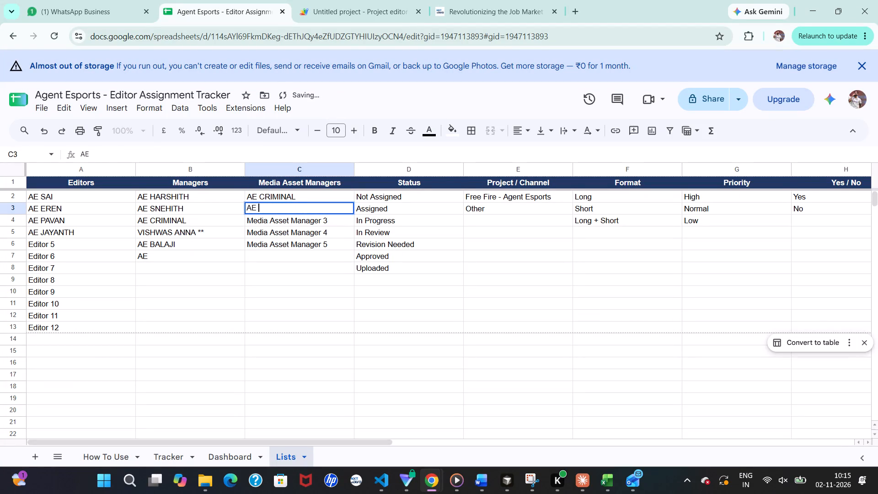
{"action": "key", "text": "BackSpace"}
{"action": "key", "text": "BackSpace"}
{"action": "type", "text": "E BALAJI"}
Replace Media Asset Manager 3 in the Media Asset Managers column with an entry starting with AE.
{"action": "left_click", "coordinate": [297, 218]}
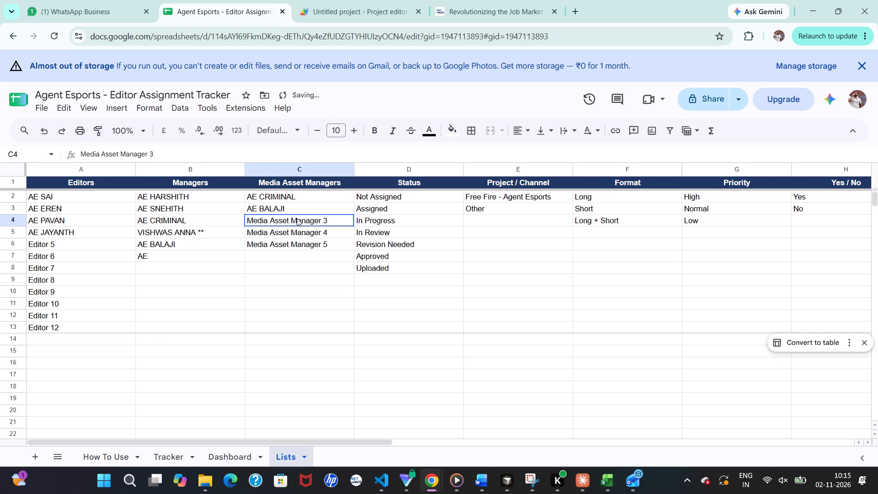
{"action": "key", "text": "BackSpace"}
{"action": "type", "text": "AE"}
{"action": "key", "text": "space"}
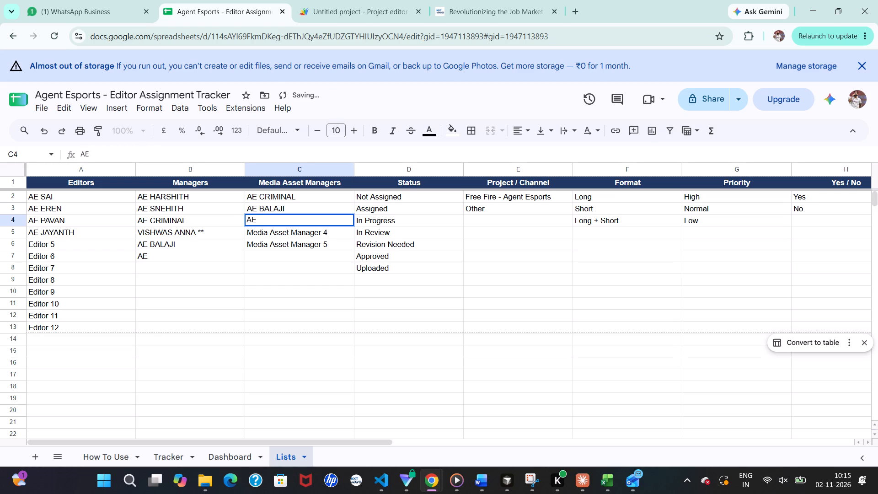
Complete the third entry of the Media Asset Managers column as AE VISHWAS.
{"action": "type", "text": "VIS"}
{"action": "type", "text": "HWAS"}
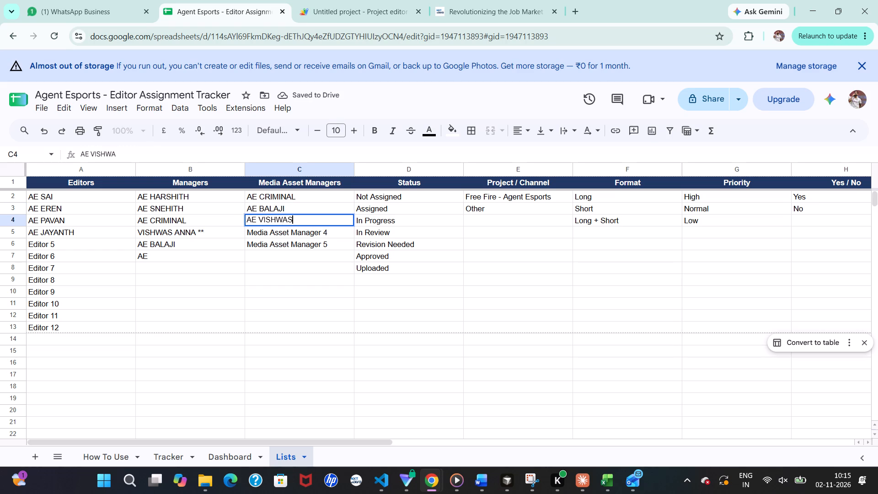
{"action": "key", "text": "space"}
Clear the Media Asset Manager 4 placeholder from the Media Asset Managers column.
{"action": "left_click", "coordinate": [294, 233]}
{"action": "key", "text": "BackSpace"}
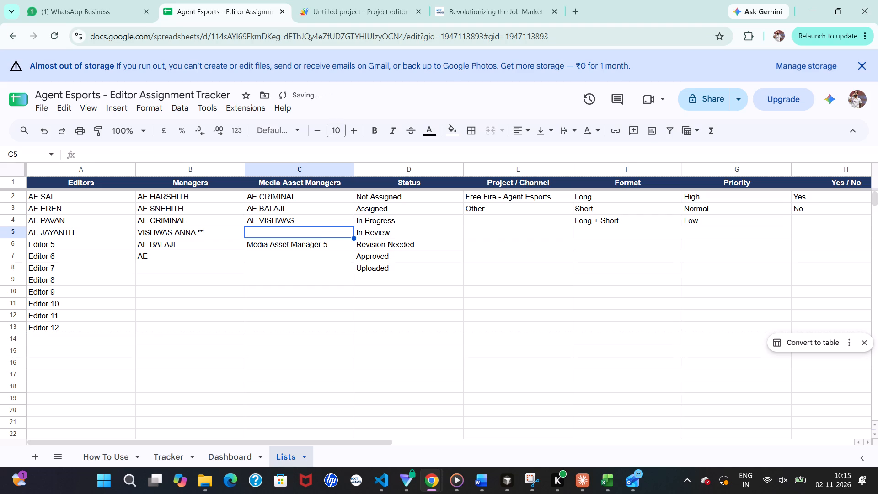
Change the AE VISHWAS entry in the Media Asset Managers column to VISHWAS ANNA, without the AE prefix.
{"action": "left_click", "coordinate": [291, 220]}
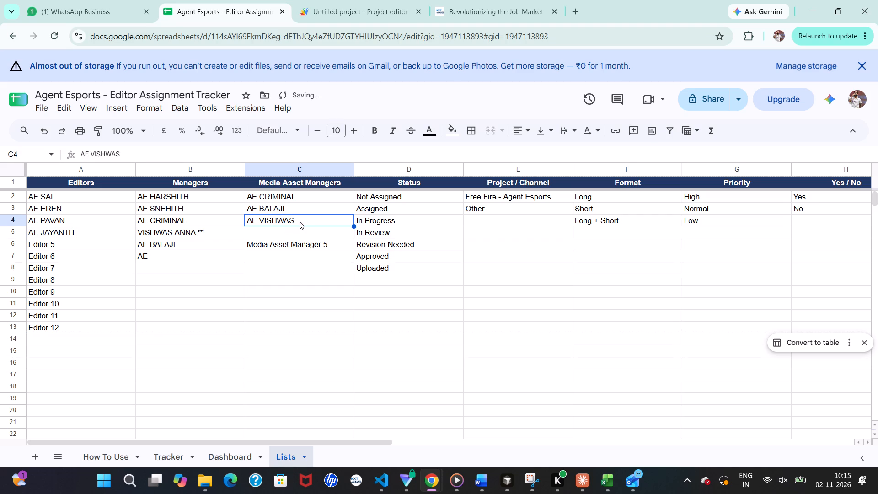
{"action": "left_click", "coordinate": [300, 221]}
{"action": "left_click", "coordinate": [162, 157]}
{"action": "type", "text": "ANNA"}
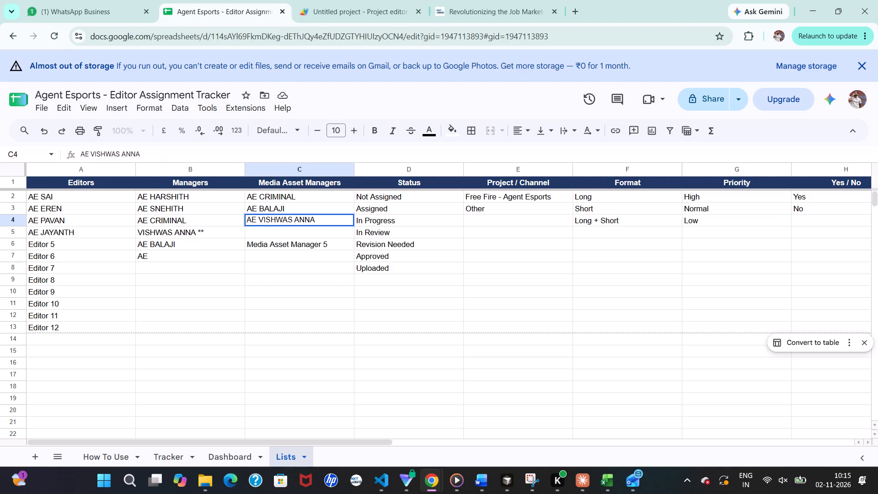
{"action": "left_click", "coordinate": [89, 155]}
{"action": "key", "text": "BackSpace"}
{"action": "key", "text": "BackSpace"}
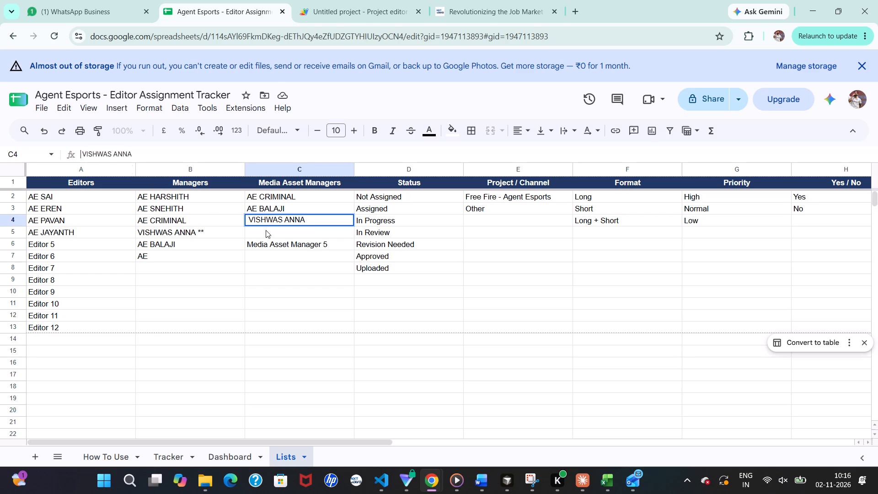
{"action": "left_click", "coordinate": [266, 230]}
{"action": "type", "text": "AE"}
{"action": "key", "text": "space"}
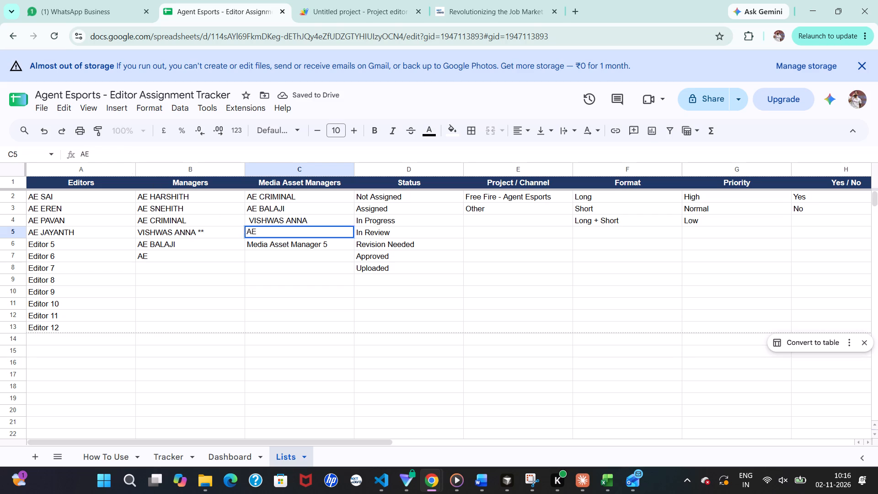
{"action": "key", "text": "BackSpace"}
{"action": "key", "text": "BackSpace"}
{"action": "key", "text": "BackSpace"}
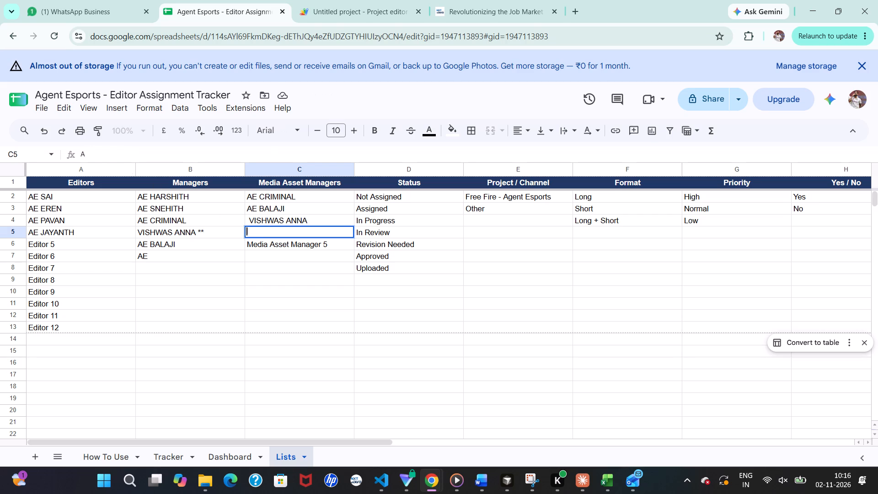
Clear the Media Asset Manager 5 placeholder from the Media Asset Managers column.
{"action": "left_click", "coordinate": [282, 244]}
{"action": "key", "text": "BackSpace"}
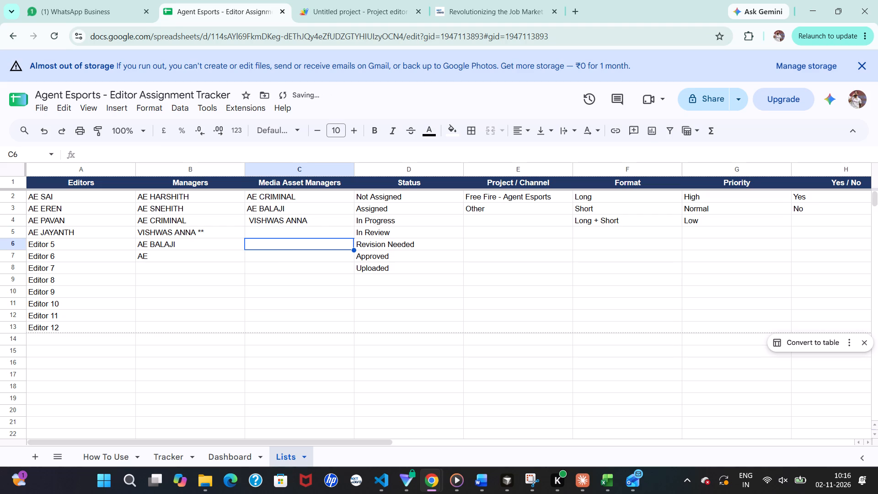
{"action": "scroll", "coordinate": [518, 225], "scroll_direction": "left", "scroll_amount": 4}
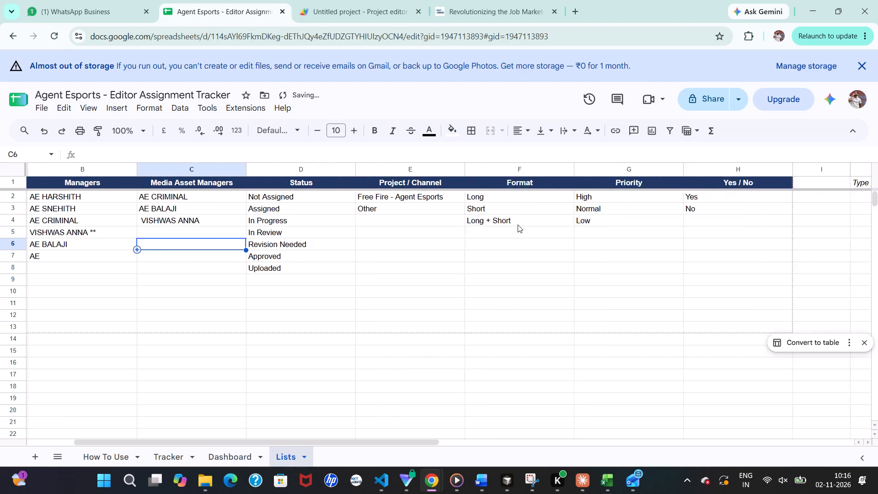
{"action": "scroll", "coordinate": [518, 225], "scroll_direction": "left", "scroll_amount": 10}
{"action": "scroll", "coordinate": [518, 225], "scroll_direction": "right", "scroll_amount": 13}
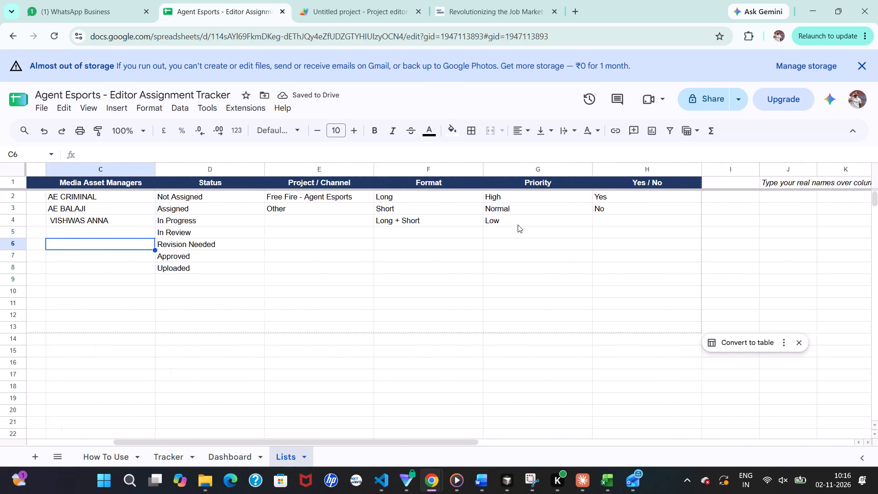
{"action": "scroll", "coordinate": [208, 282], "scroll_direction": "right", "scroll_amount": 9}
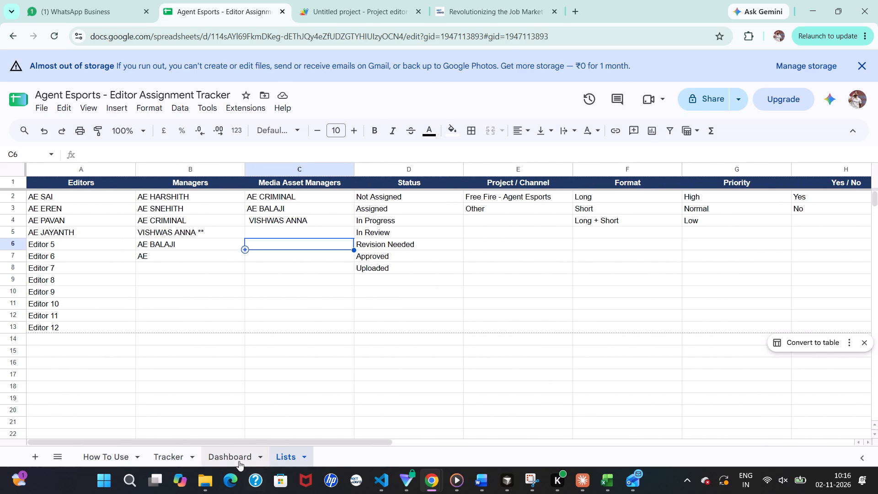
Review the Dashboard sheet's overall, editor workload, manager summary and raw clip source tables for the names entered in Lists.
{"action": "left_click", "coordinate": [239, 461]}
{"action": "scroll", "coordinate": [262, 371], "scroll_direction": "down", "scroll_amount": 5}
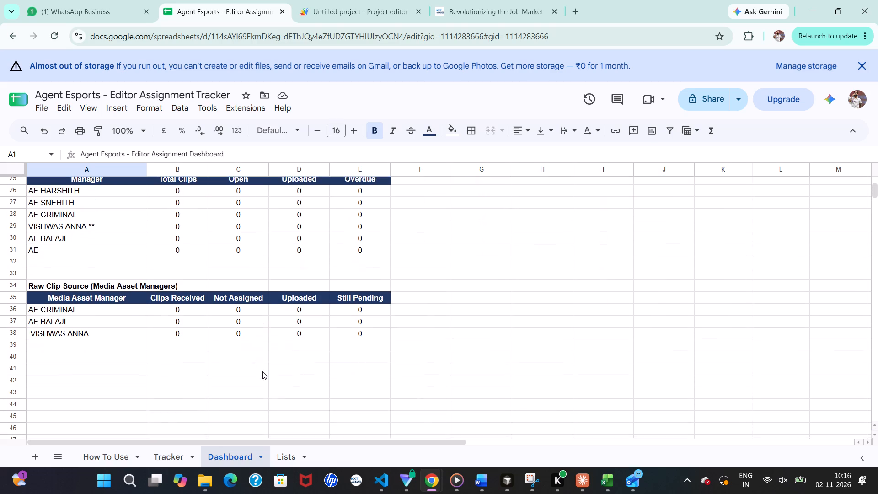
{"action": "scroll", "coordinate": [262, 371], "scroll_direction": "up", "scroll_amount": 1}
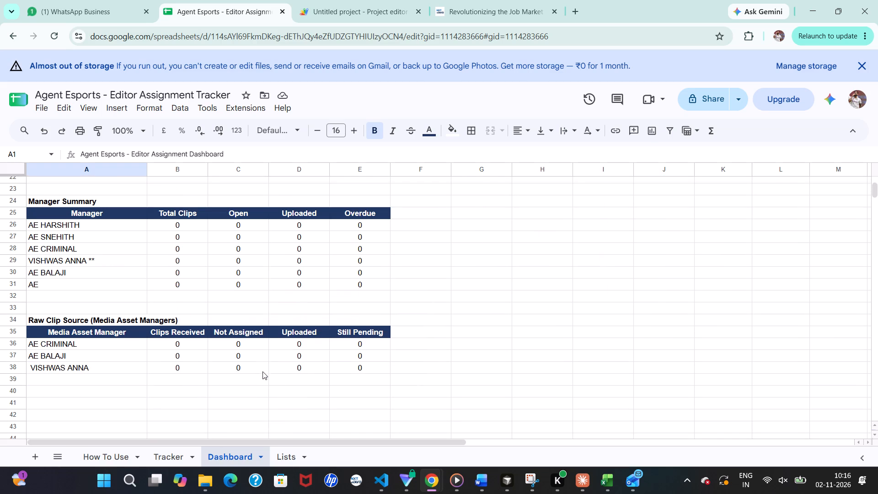
{"action": "scroll", "coordinate": [262, 371], "scroll_direction": "up", "scroll_amount": 1}
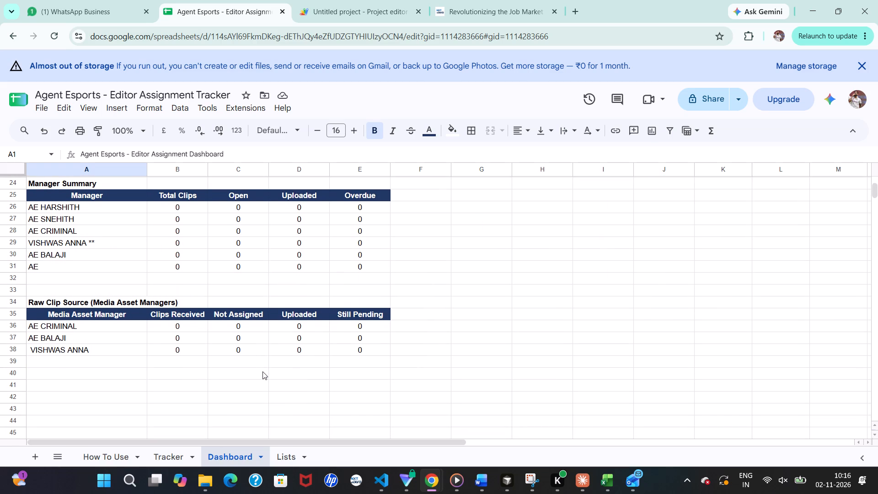
{"action": "scroll", "coordinate": [262, 371], "scroll_direction": "up", "scroll_amount": 2}
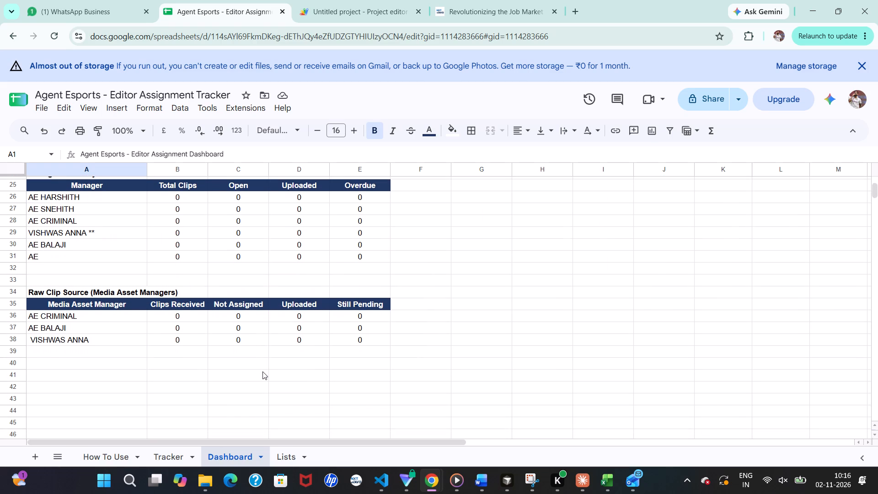
{"action": "scroll", "coordinate": [262, 371], "scroll_direction": "up", "scroll_amount": 2}
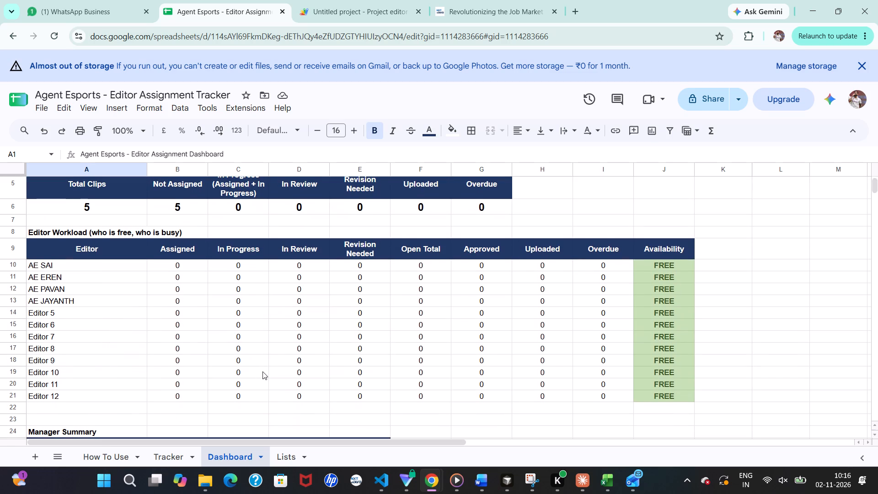
{"action": "scroll", "coordinate": [262, 371], "scroll_direction": "up", "scroll_amount": 2}
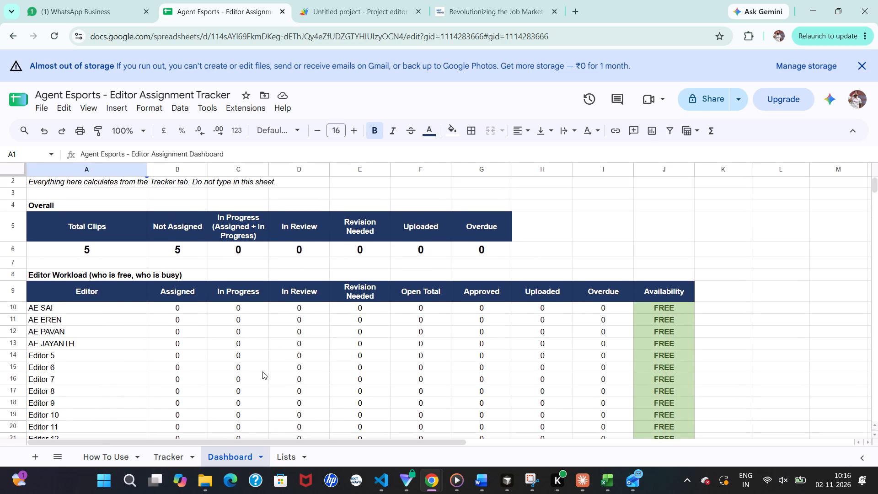
{"action": "scroll", "coordinate": [262, 371], "scroll_direction": "up", "scroll_amount": 3}
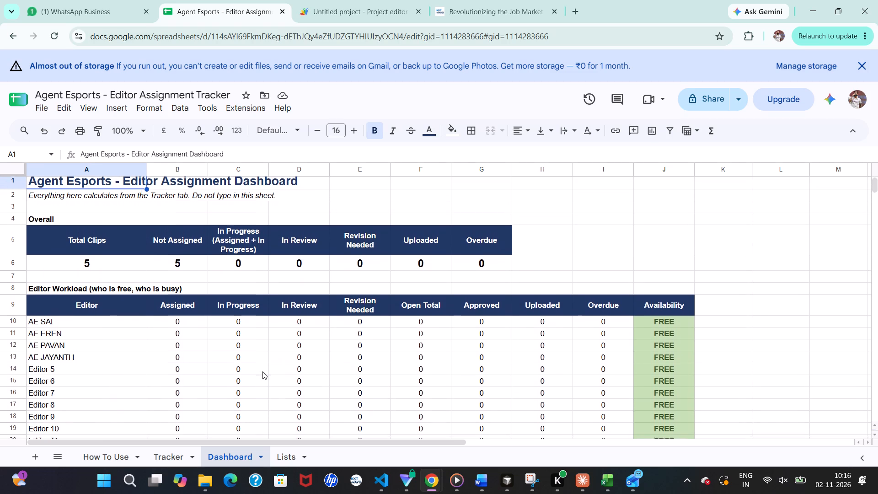
{"action": "scroll", "coordinate": [262, 371], "scroll_direction": "up", "scroll_amount": 1}
{"action": "scroll", "coordinate": [262, 371], "scroll_direction": "down", "scroll_amount": 5}
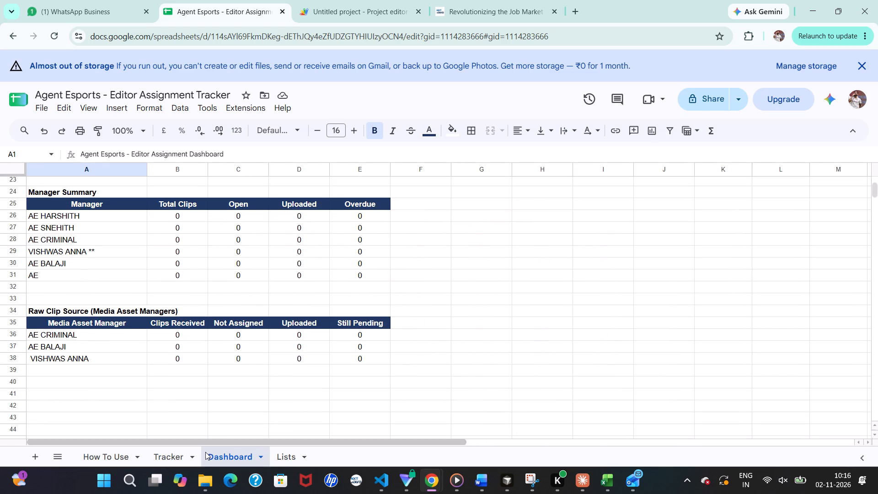
Look over the Tracker sheet's clip rows and columns and the How To Use sheet's workflow instructions.
{"action": "left_click", "coordinate": [179, 459]}
{"action": "scroll", "coordinate": [226, 378], "scroll_direction": "right", "scroll_amount": 1}
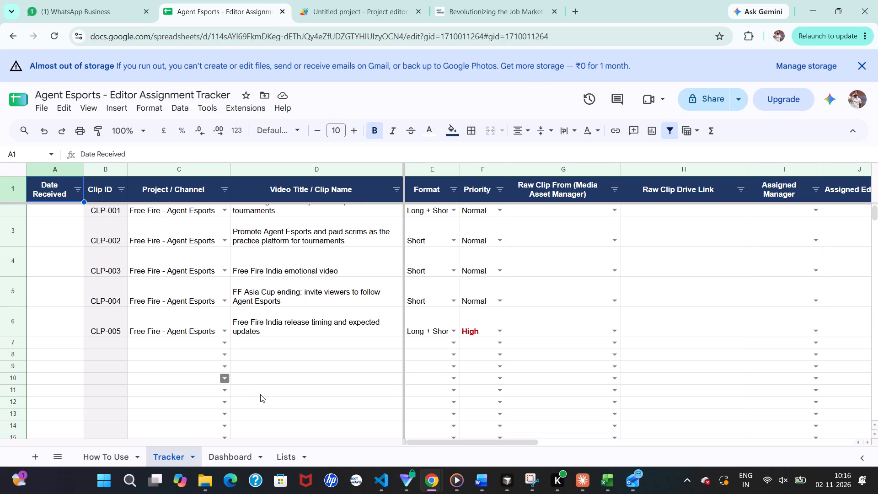
{"action": "scroll", "coordinate": [260, 394], "scroll_direction": "down", "scroll_amount": 12}
{"action": "scroll", "coordinate": [260, 394], "scroll_direction": "up", "scroll_amount": 9}
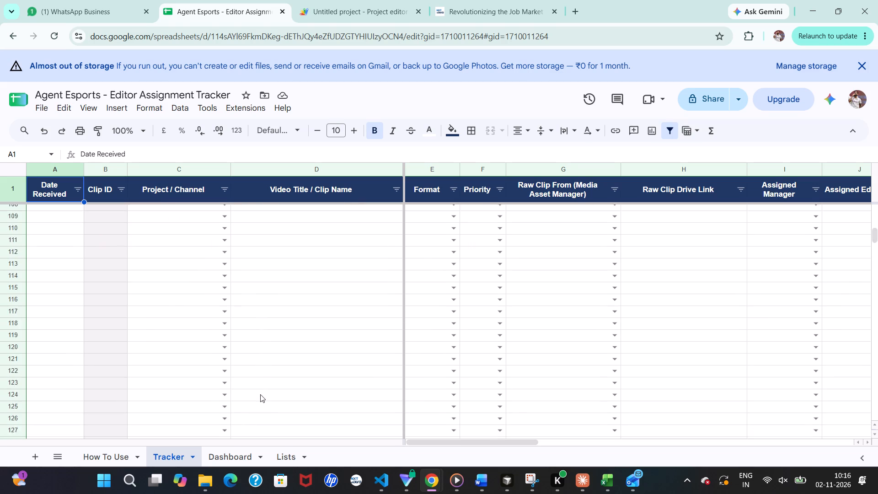
{"action": "left_click", "coordinate": [107, 455]}
{"action": "scroll", "coordinate": [222, 341], "scroll_direction": "up", "scroll_amount": 5}
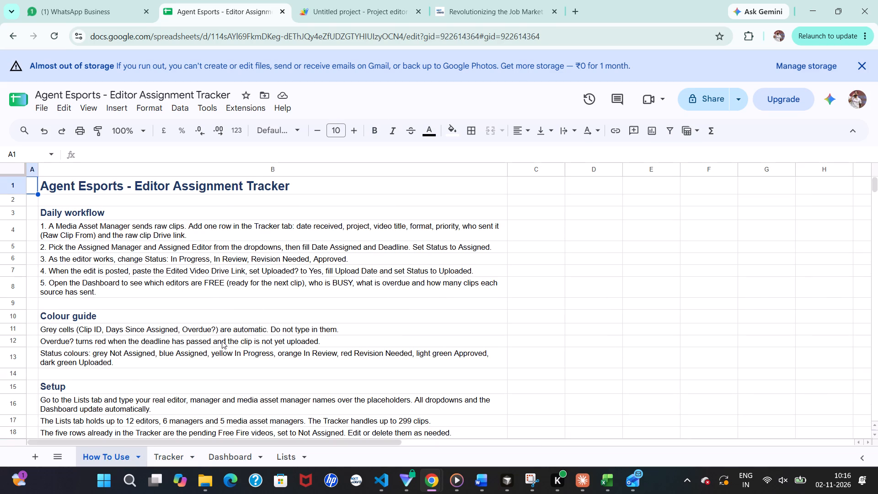
{"action": "left_click", "coordinate": [167, 451]}
{"action": "scroll", "coordinate": [225, 293], "scroll_direction": "up", "scroll_amount": 4}
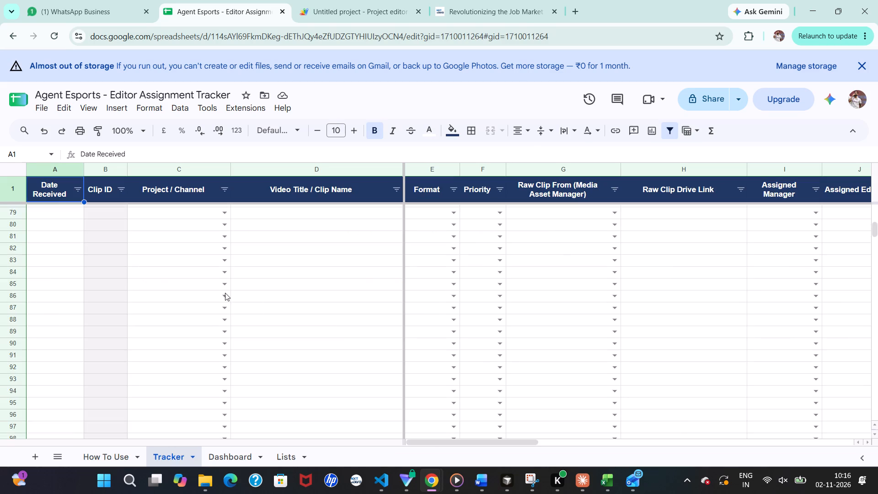
{"action": "scroll", "coordinate": [225, 293], "scroll_direction": "up", "scroll_amount": 15}
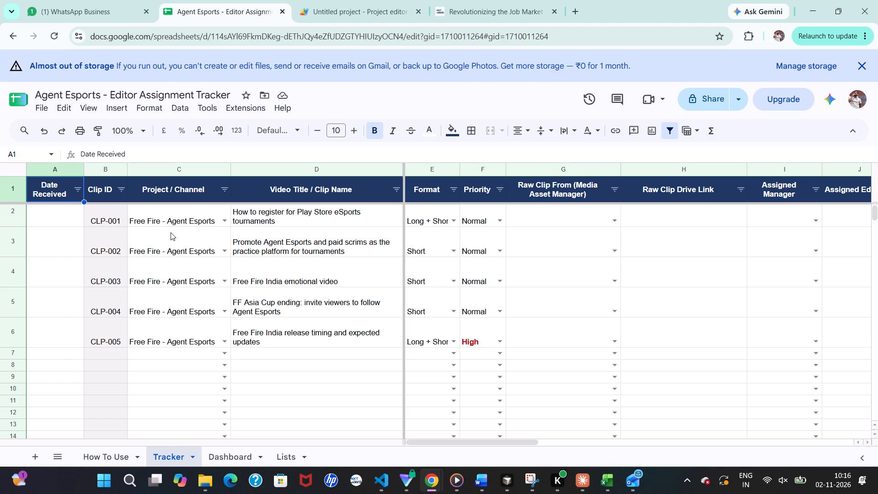
Change the tracker spreadsheet's general access from Restricted to Anyone with the link in its sharing settings.
{"action": "left_click", "coordinate": [739, 97]}
{"action": "left_click", "coordinate": [701, 104]}
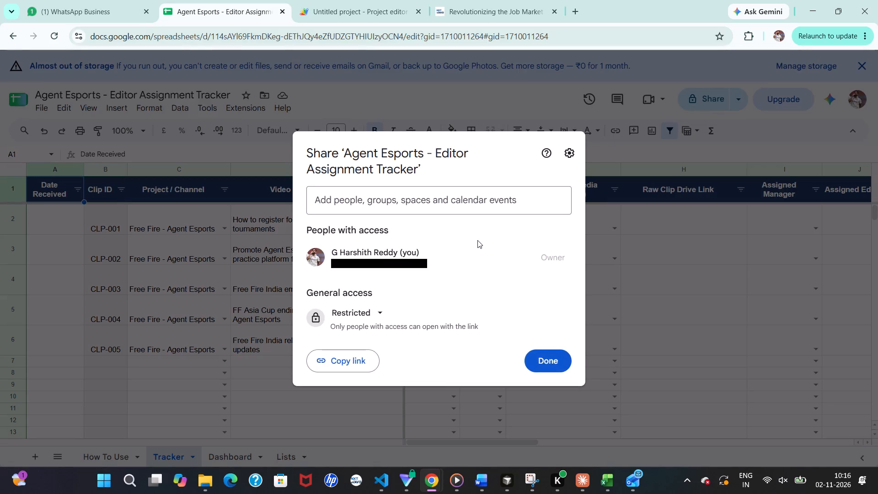
{"action": "left_click", "coordinate": [357, 314]}
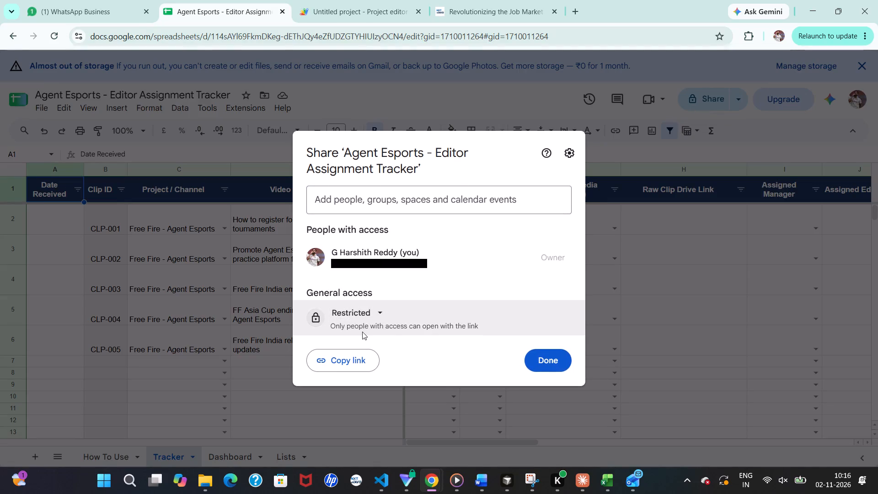
{"action": "left_click", "coordinate": [373, 318]}
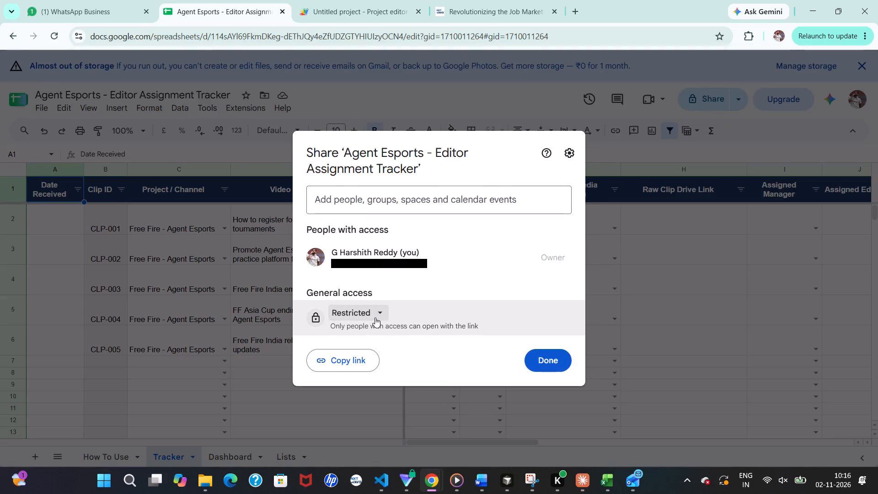
{"action": "left_click", "coordinate": [375, 317]}
{"action": "left_click", "coordinate": [371, 359]}
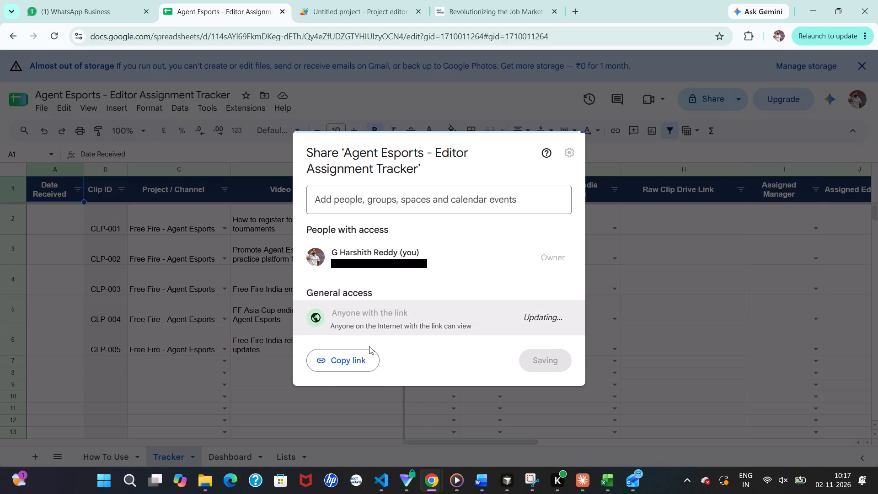
Copy the tracker's sharing link and close the sharing settings.
{"action": "left_click", "coordinate": [345, 360]}
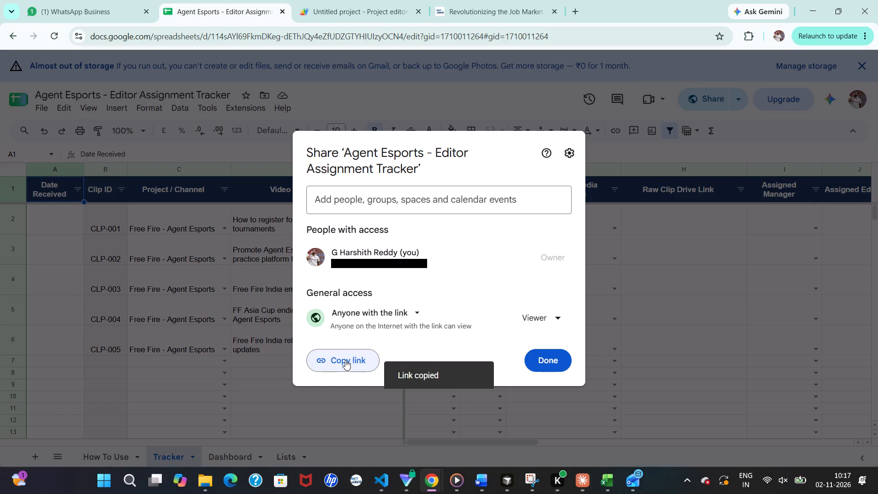
{"action": "left_click", "coordinate": [626, 165]}
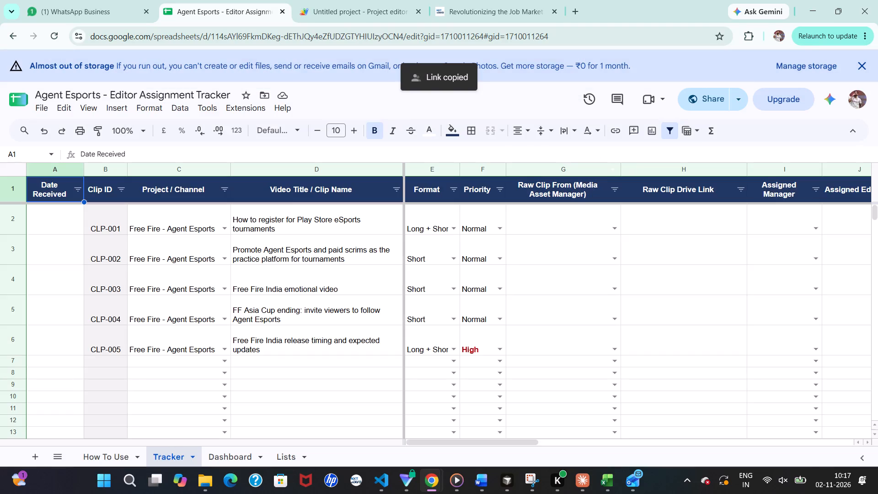